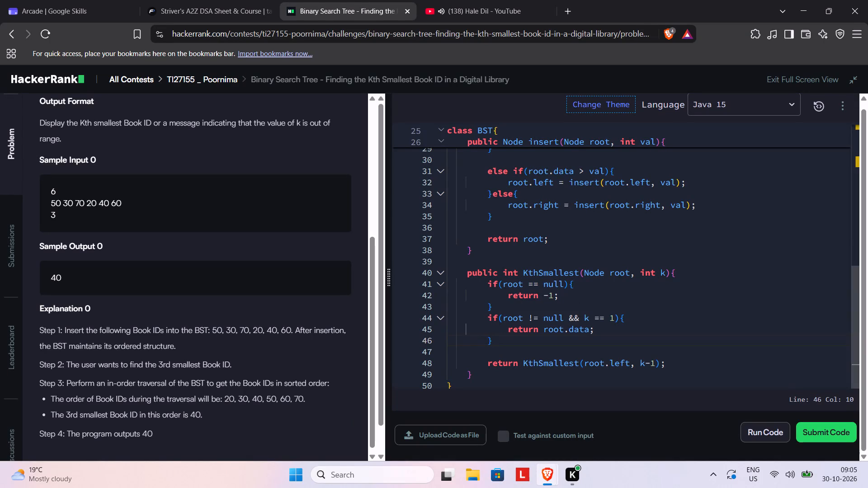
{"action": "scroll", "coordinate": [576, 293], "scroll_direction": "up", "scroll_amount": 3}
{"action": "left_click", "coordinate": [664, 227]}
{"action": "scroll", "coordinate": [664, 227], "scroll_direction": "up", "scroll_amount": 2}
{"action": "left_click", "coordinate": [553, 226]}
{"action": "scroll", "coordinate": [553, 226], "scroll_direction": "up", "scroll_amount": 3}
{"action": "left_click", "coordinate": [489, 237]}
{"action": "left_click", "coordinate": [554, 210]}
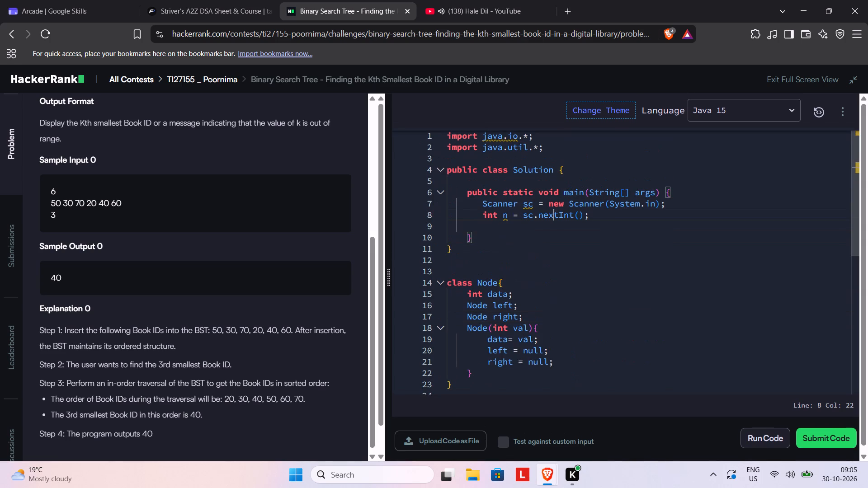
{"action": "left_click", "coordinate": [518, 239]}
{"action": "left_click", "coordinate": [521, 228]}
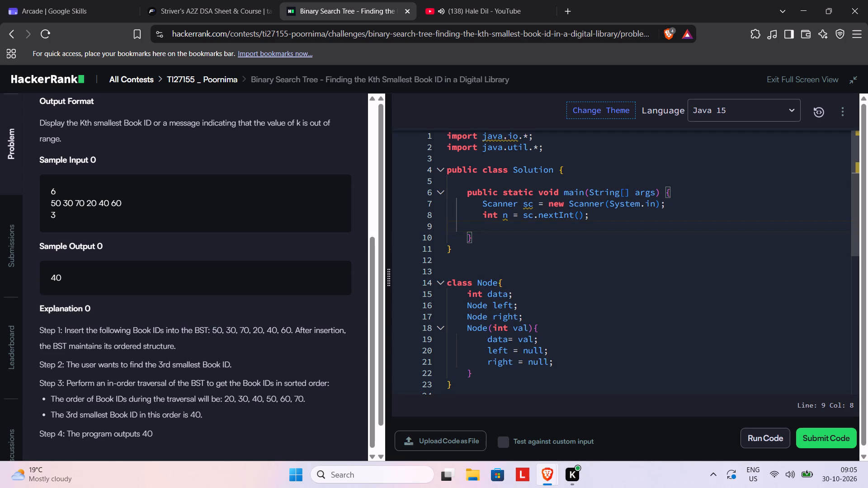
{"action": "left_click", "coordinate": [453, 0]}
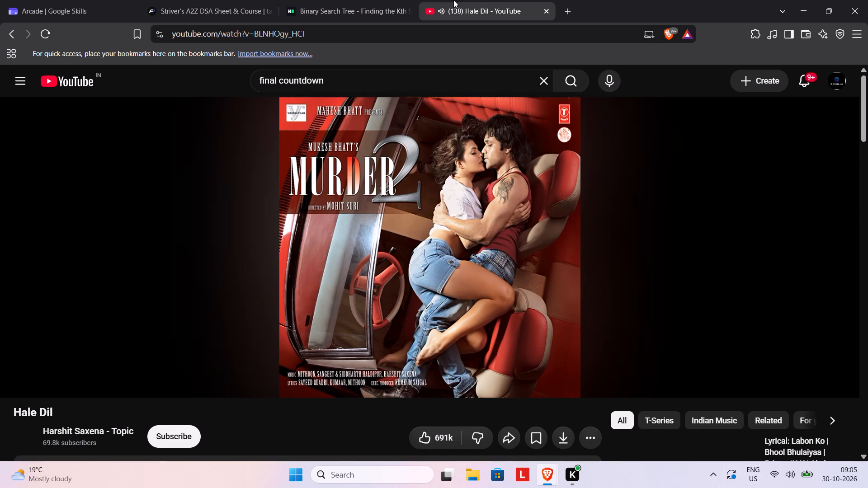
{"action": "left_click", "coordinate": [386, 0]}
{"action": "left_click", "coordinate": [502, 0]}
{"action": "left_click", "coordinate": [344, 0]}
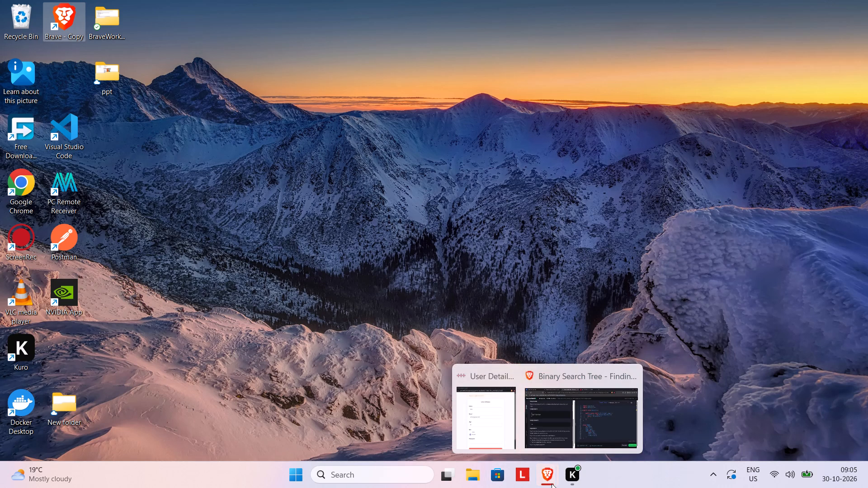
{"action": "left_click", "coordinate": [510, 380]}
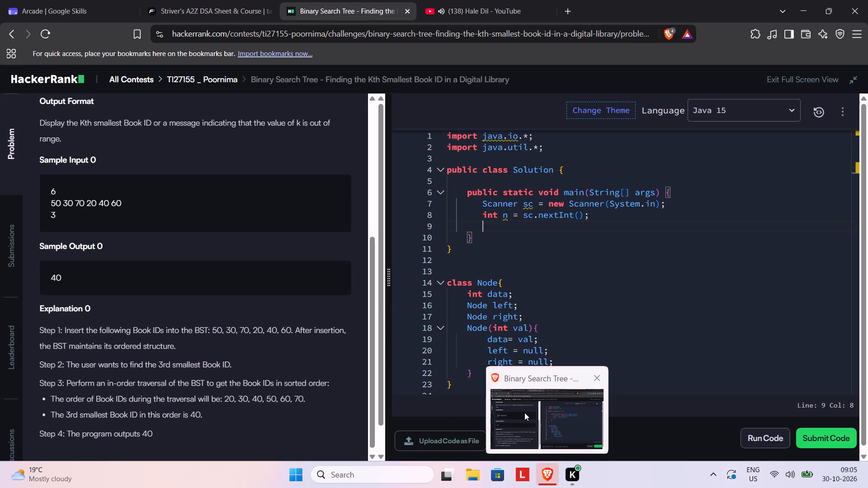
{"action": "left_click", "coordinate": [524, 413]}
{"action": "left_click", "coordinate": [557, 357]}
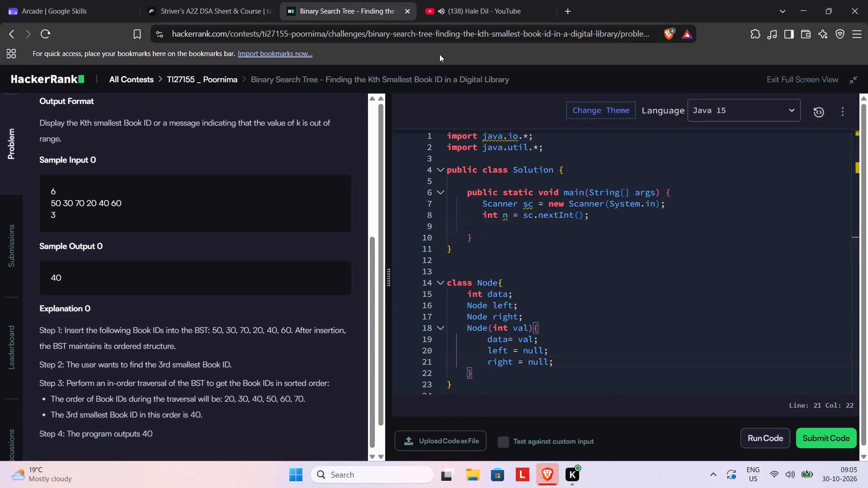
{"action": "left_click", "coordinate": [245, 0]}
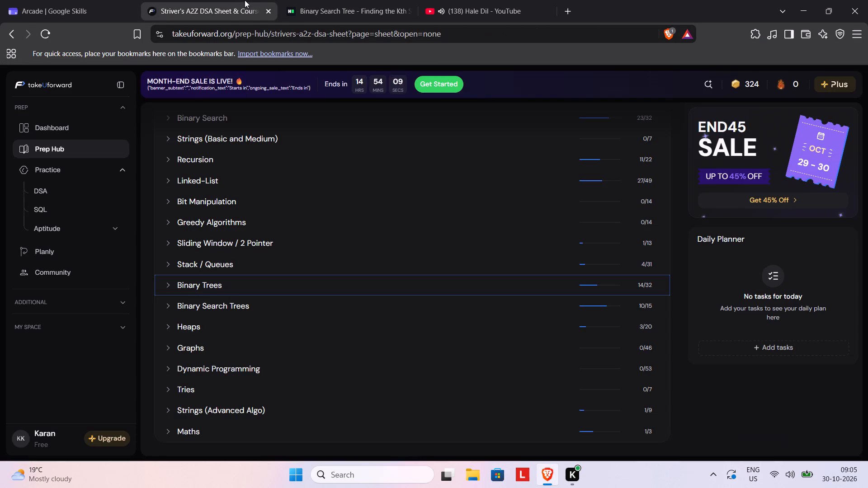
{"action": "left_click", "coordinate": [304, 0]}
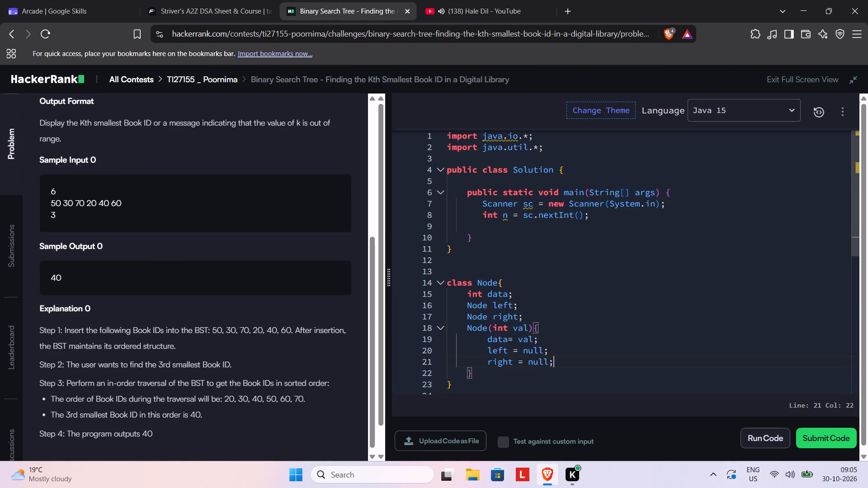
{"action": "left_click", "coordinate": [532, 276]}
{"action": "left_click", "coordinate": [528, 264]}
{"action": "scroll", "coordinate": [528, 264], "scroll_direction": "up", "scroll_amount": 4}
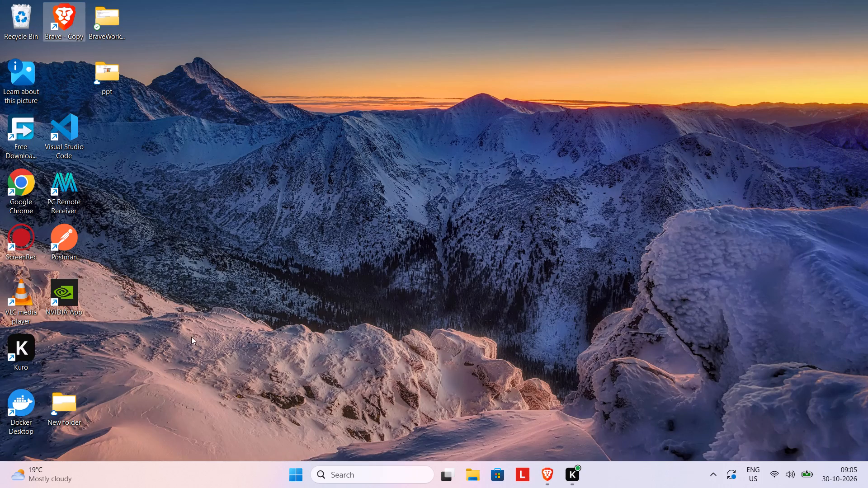
Open the n8n personal Workflows page in a new browser tab.
{"action": "left_click", "coordinate": [544, 474]}
{"action": "left_click", "coordinate": [570, 4]}
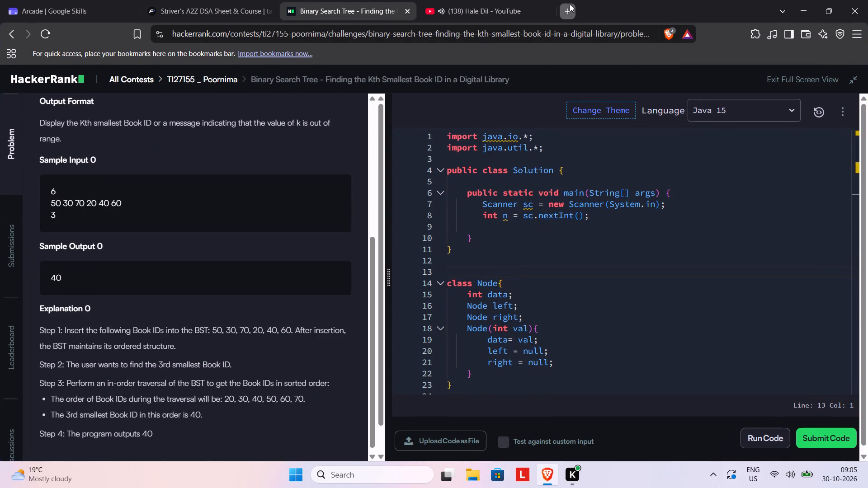
{"action": "key", "text": "n"}
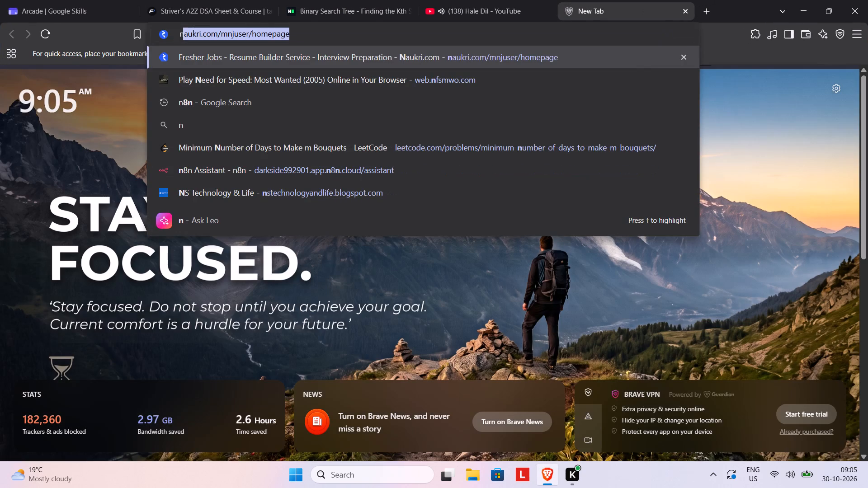
{"action": "key", "text": "8"}
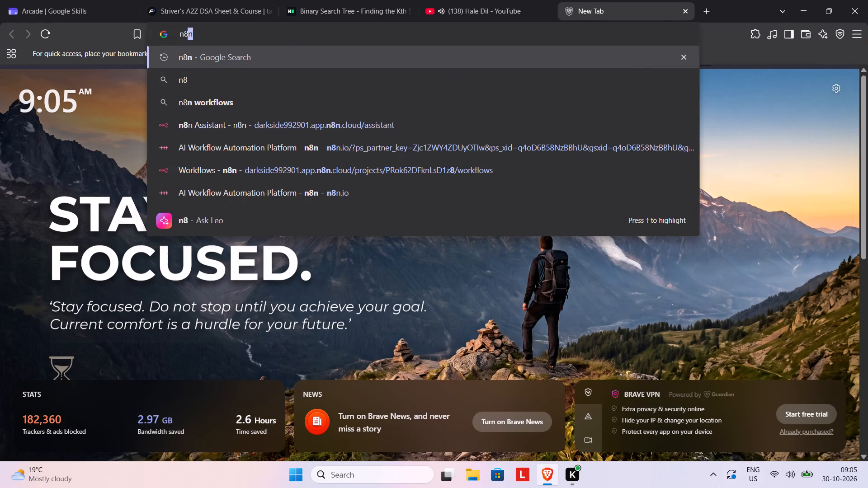
{"action": "left_click", "coordinate": [250, 177]}
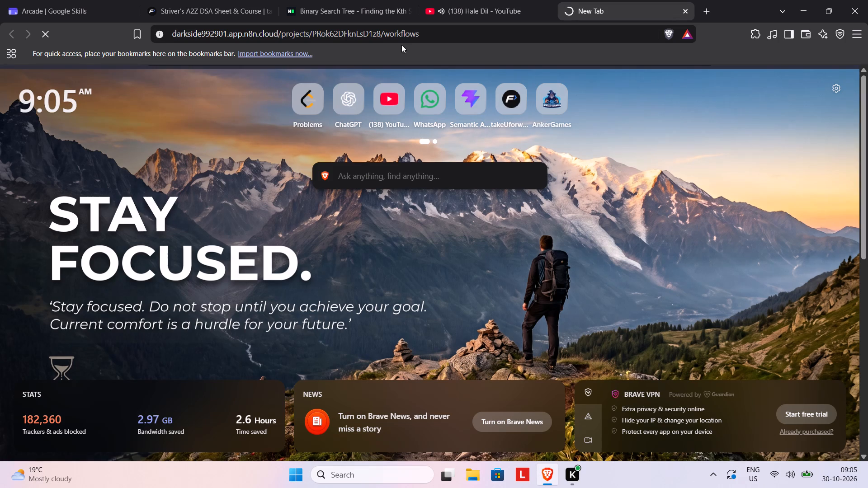
{"action": "left_click", "coordinate": [401, 45]}
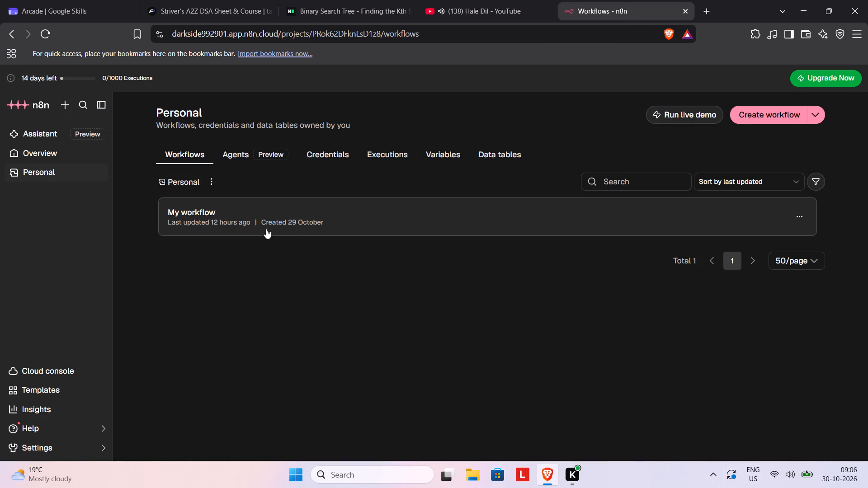
Open the workflow named "My workflow" from the Personal workflow list.
{"action": "left_click", "coordinate": [799, 218]}
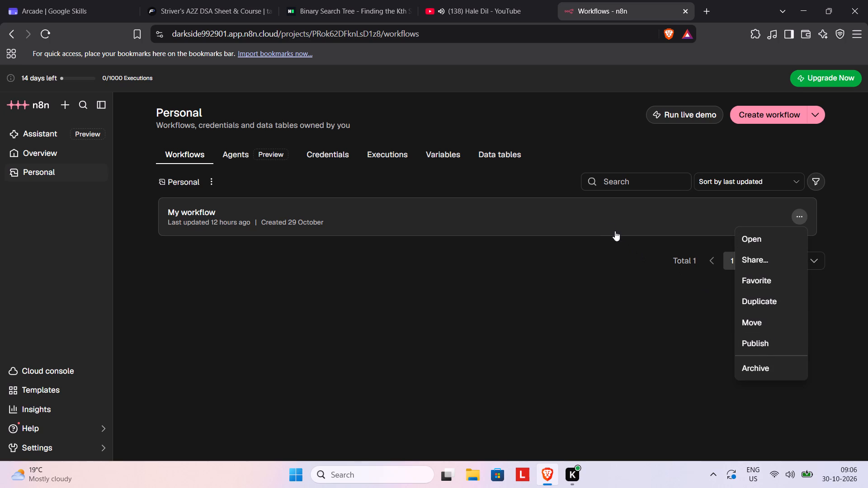
{"action": "left_click", "coordinate": [604, 221]}
{"action": "double_click", "coordinate": [409, 198]}
{"action": "double_click", "coordinate": [384, 213]}
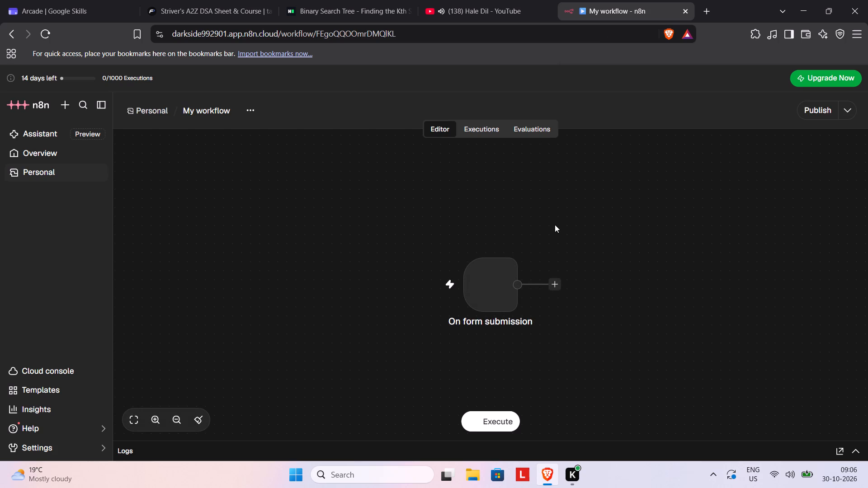
Deactivate the "On form submission" trigger node in the workflow editor.
{"action": "left_click", "coordinate": [492, 296]}
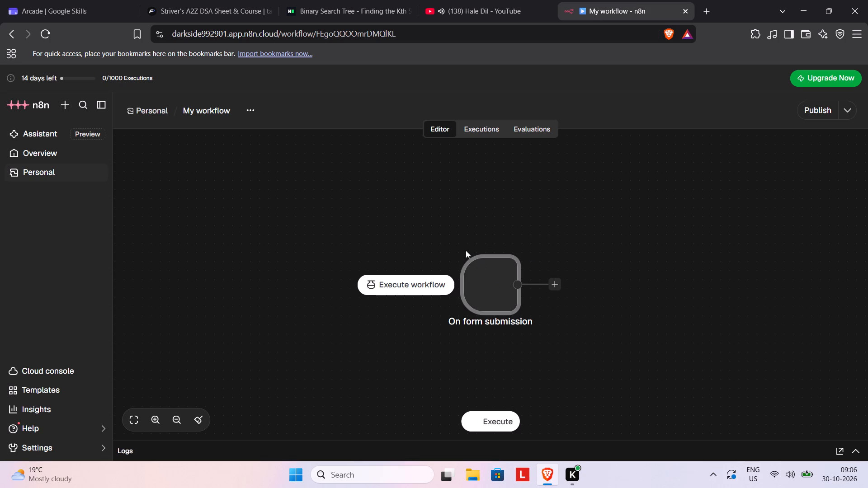
{"action": "left_click", "coordinate": [473, 244]}
{"action": "left_click", "coordinate": [654, 313]}
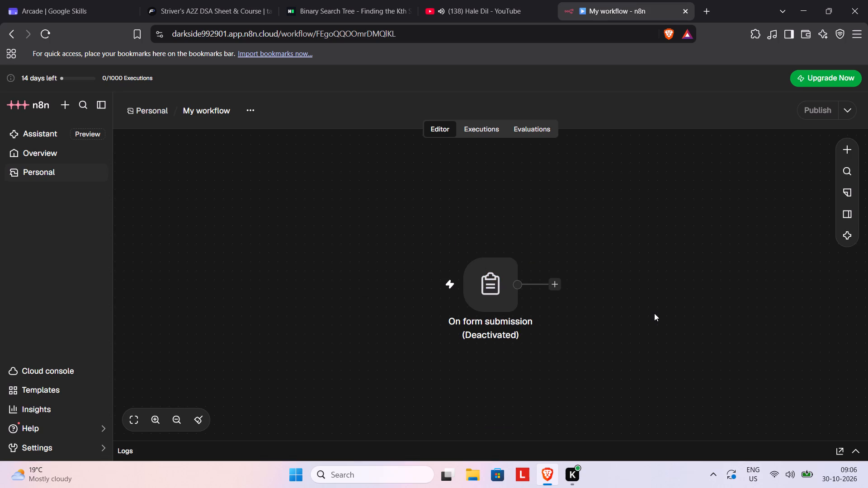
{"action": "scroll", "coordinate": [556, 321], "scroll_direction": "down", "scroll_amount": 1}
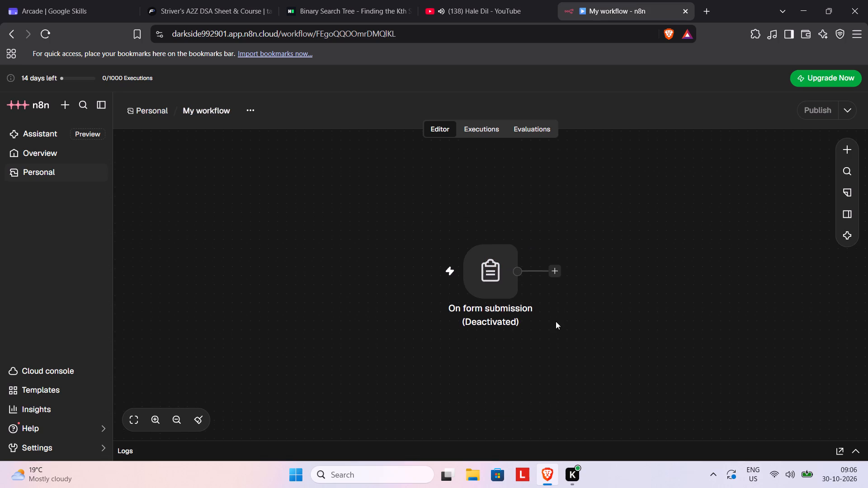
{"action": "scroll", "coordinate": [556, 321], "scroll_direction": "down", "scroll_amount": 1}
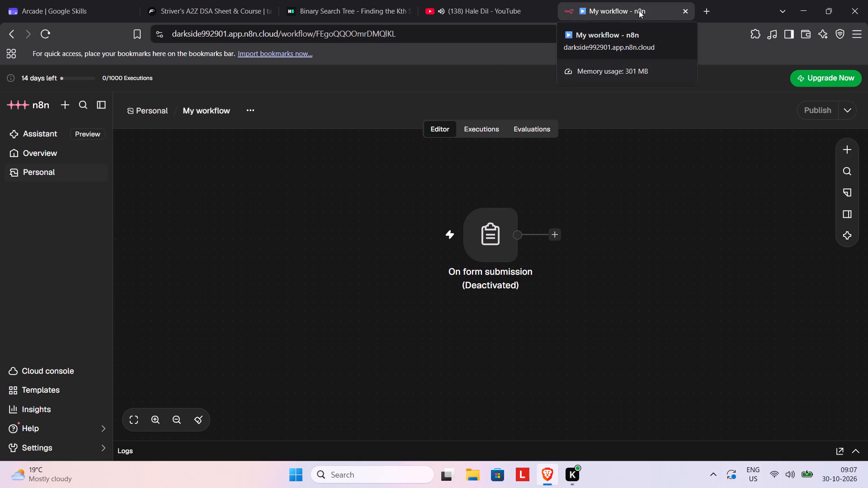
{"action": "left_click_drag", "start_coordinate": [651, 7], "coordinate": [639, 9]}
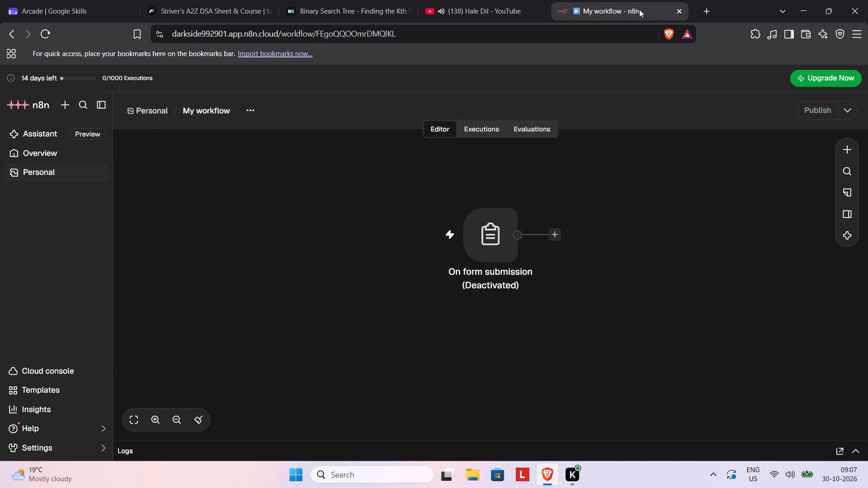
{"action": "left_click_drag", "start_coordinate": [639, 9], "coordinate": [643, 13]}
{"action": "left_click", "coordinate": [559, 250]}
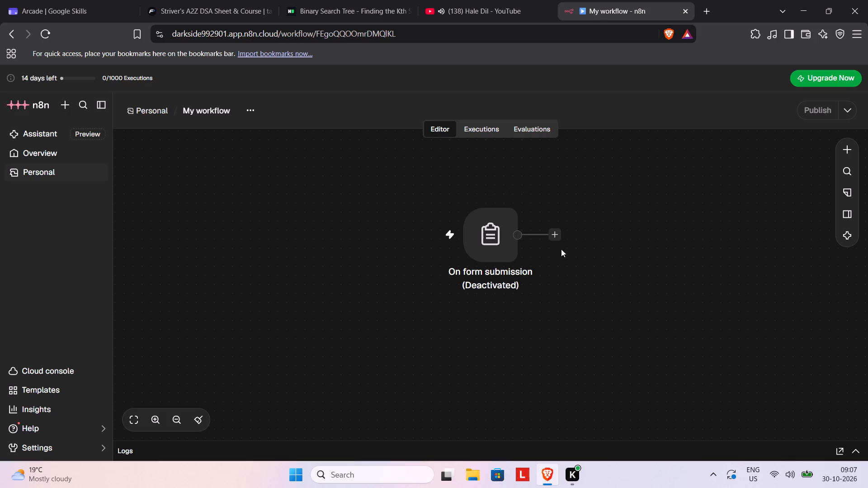
Search the web for "google sheets" in a new browser tab.
{"action": "left_click", "coordinate": [710, 6]}
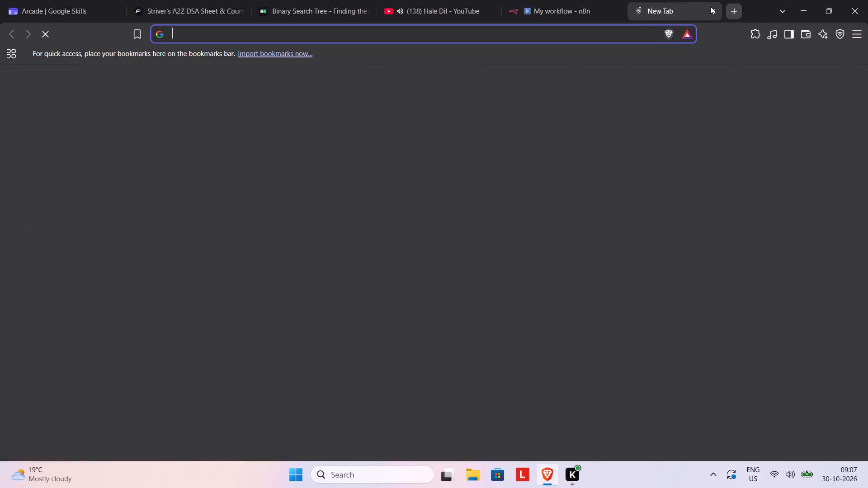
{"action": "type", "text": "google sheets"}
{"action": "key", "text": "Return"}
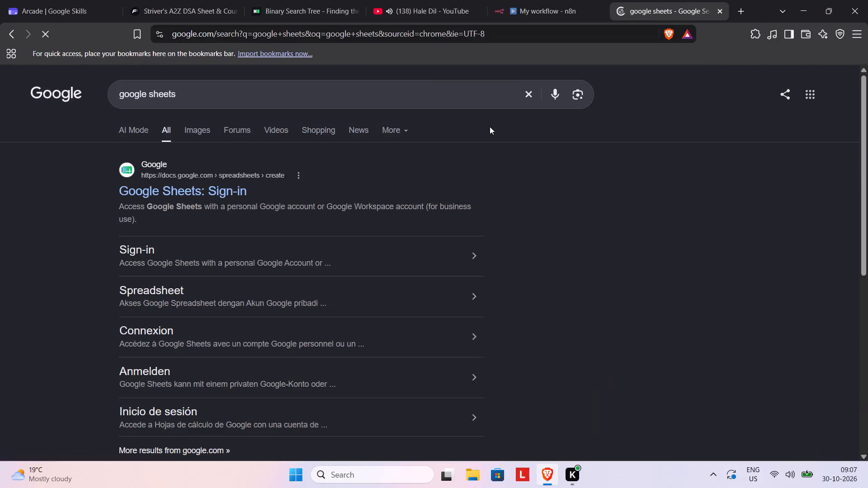
Create a new blank spreadsheet from the Google Sheets result for docs.google.com.
{"action": "left_click", "coordinate": [185, 179]}
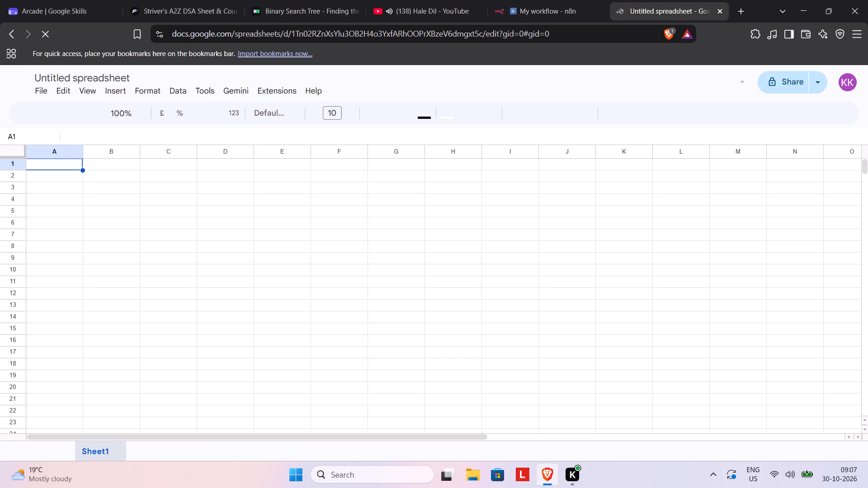
Open the "Untitled spreadsheet" title for editing.
{"action": "double_click", "coordinate": [76, 81]}
{"action": "double_click", "coordinate": [86, 75]}
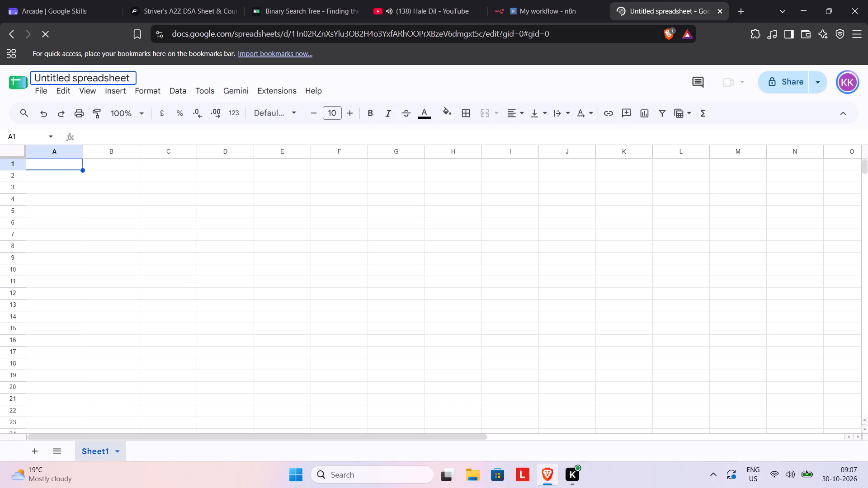
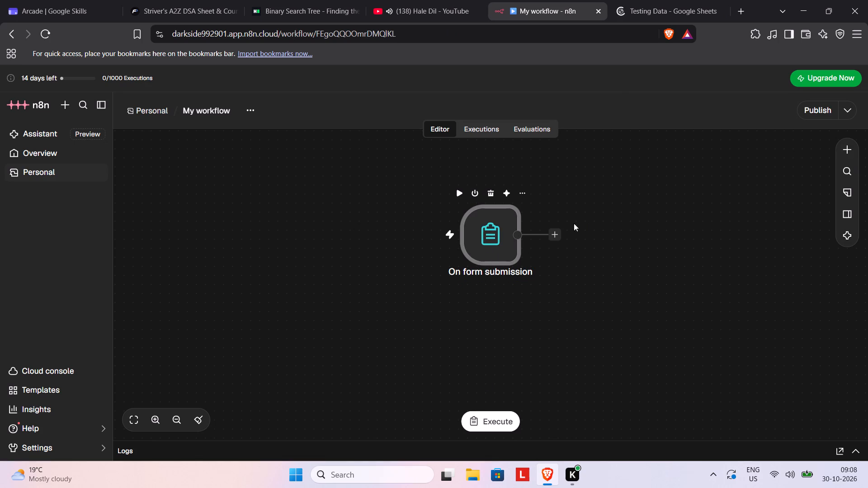
Open the "On form submission" trigger node's parameters and review its form elements.
{"action": "double_click", "coordinate": [491, 225]}
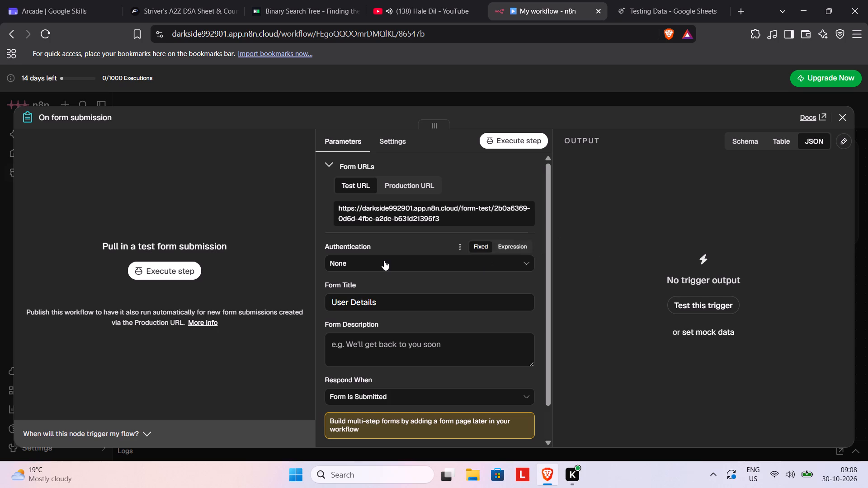
{"action": "scroll", "coordinate": [359, 296], "scroll_direction": "down", "scroll_amount": 2}
{"action": "scroll", "coordinate": [393, 304], "scroll_direction": "up", "scroll_amount": 1}
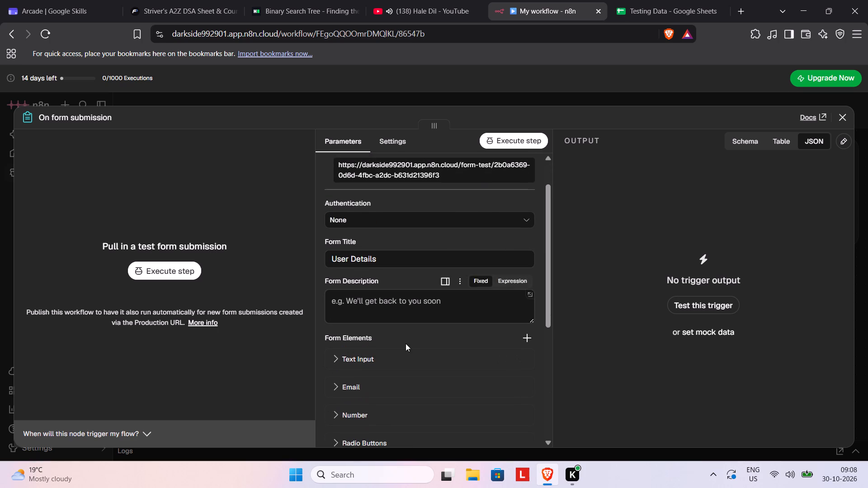
{"action": "scroll", "coordinate": [406, 343], "scroll_direction": "down", "scroll_amount": 1}
{"action": "scroll", "coordinate": [431, 318], "scroll_direction": "down", "scroll_amount": 1}
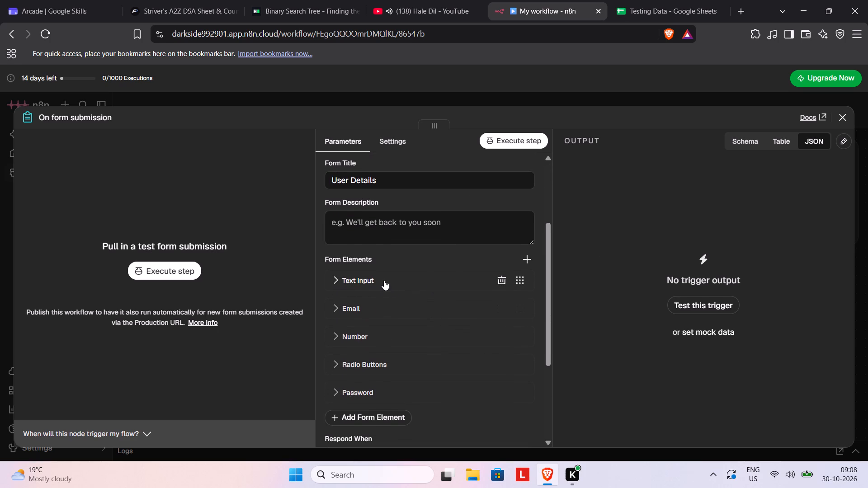
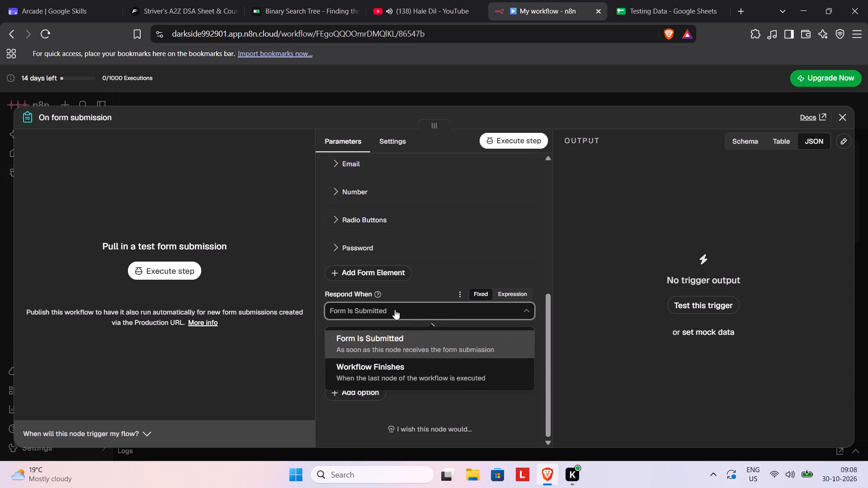
Review the "On form submission" trigger's Respond When, Authentication and Form Elements settings.
{"action": "left_click", "coordinate": [433, 400]}
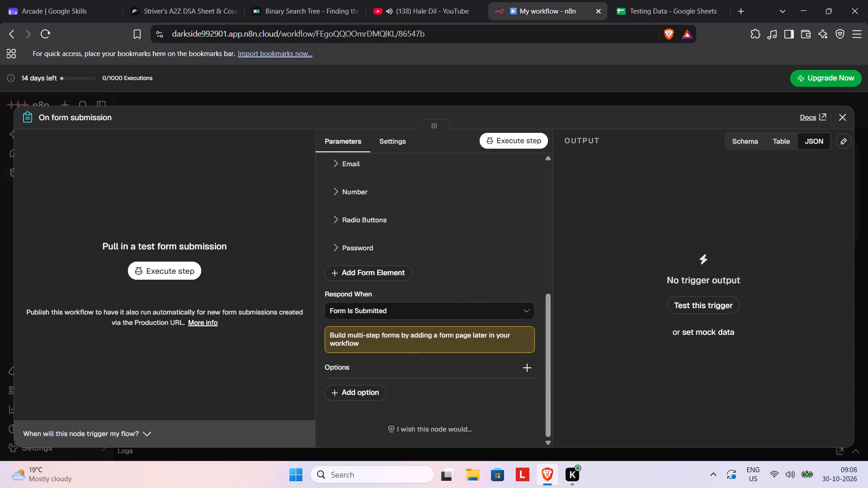
{"action": "scroll", "coordinate": [399, 316], "scroll_direction": "up", "scroll_amount": 4}
{"action": "left_click", "coordinate": [385, 266]}
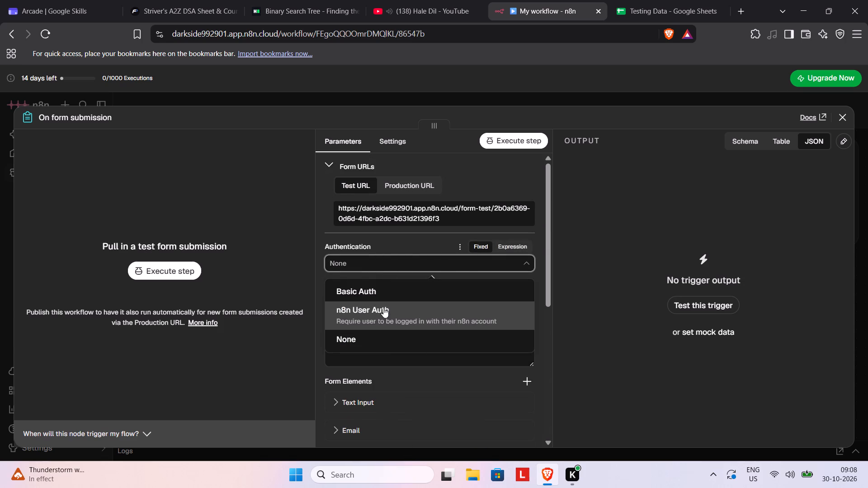
{"action": "left_click", "coordinate": [639, 265]}
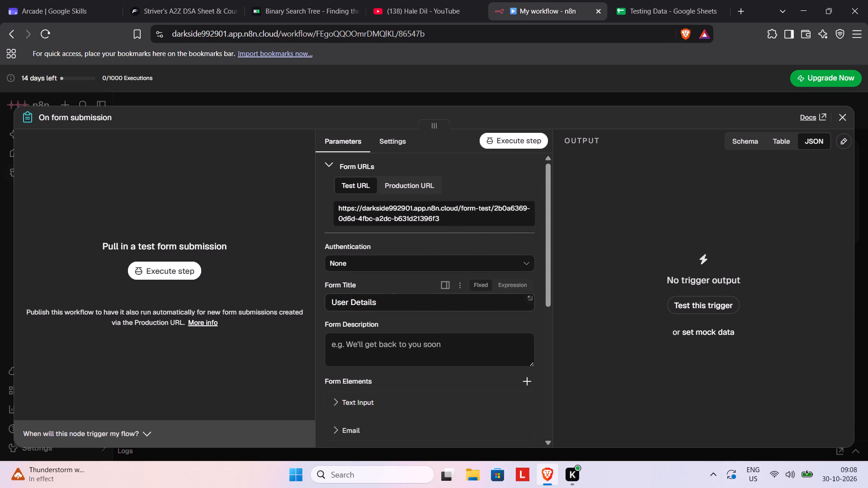
{"action": "scroll", "coordinate": [389, 298], "scroll_direction": "down", "scroll_amount": 1}
{"action": "left_click", "coordinate": [382, 291]}
{"action": "scroll", "coordinate": [379, 315], "scroll_direction": "down", "scroll_amount": 1}
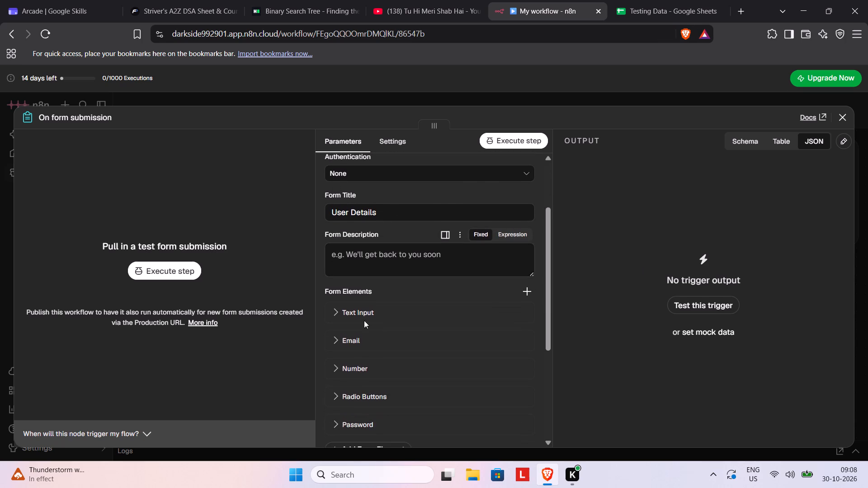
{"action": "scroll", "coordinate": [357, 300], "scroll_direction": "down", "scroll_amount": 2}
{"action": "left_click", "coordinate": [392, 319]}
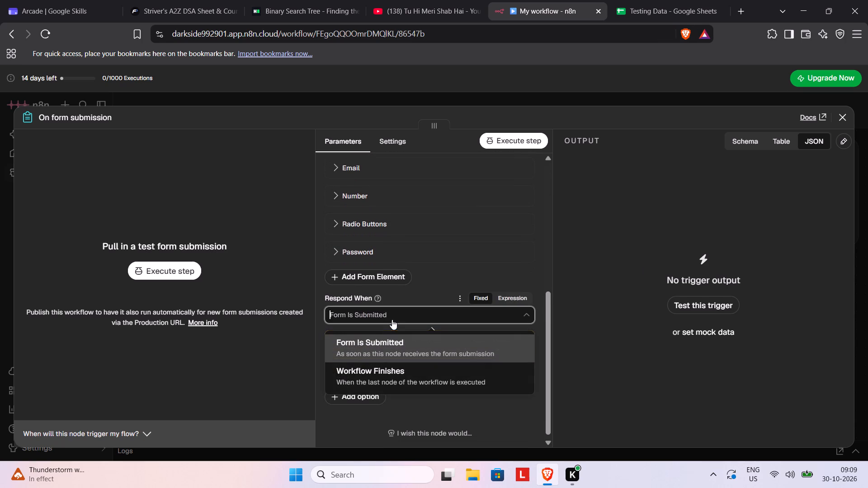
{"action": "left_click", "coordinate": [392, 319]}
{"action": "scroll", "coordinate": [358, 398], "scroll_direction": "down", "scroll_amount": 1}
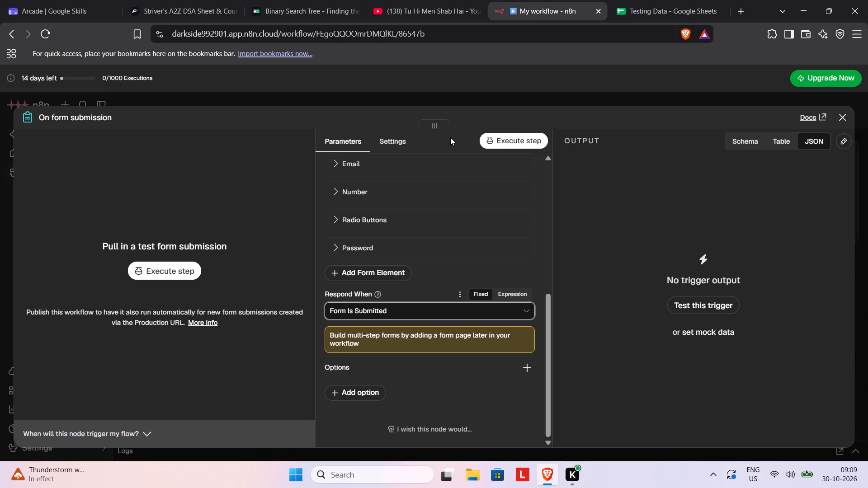
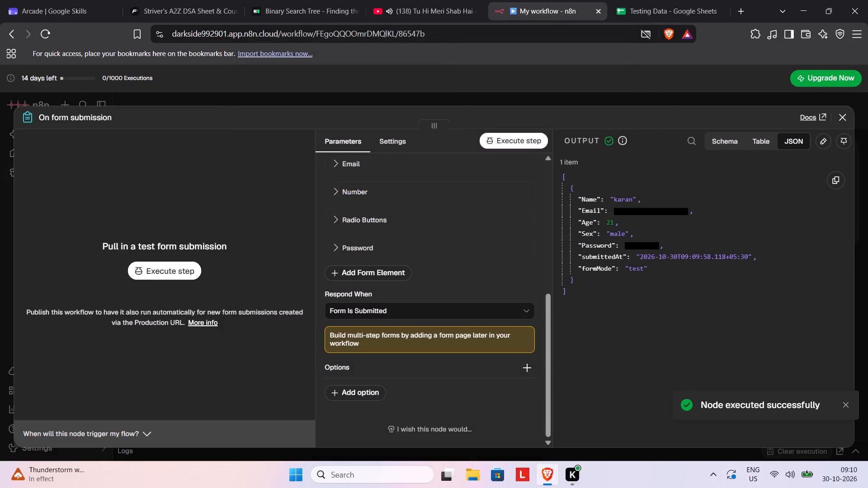
Examine the form trigger's submission output in the JSON, Table and Schema views, and close the node's details.
{"action": "left_click_drag", "start_coordinate": [581, 198], "coordinate": [626, 281]}
{"action": "left_click", "coordinate": [626, 281]}
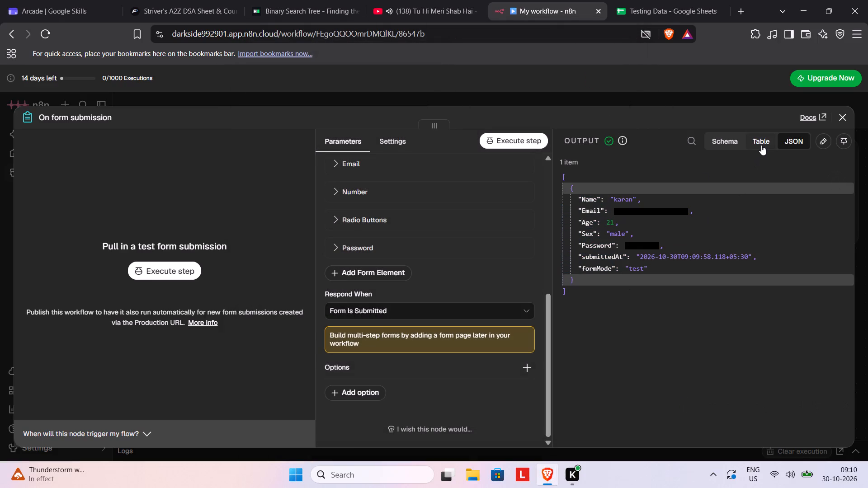
{"action": "left_click", "coordinate": [761, 145]}
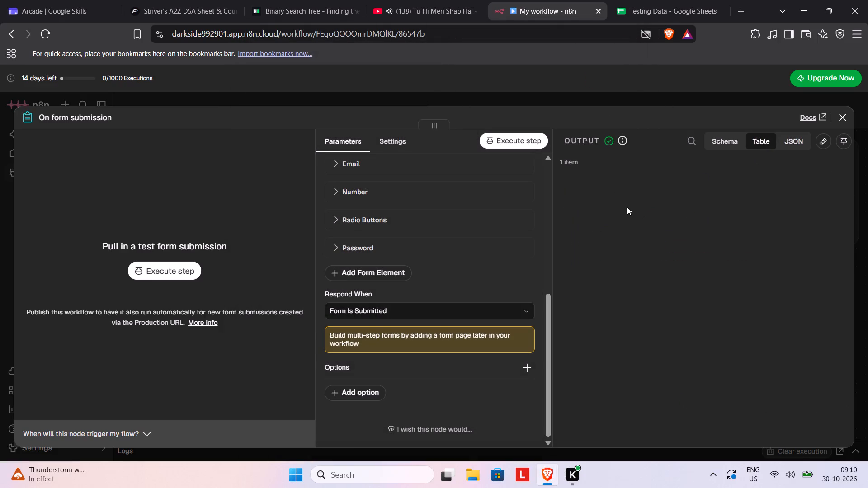
{"action": "left_click", "coordinate": [722, 145]}
{"action": "left_click", "coordinate": [747, 143]}
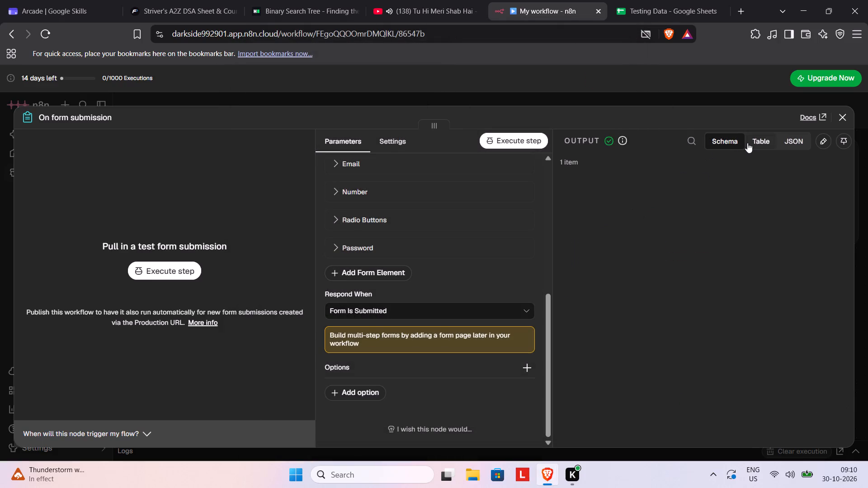
{"action": "left_click_drag", "start_coordinate": [653, 195], "coordinate": [691, 204]}
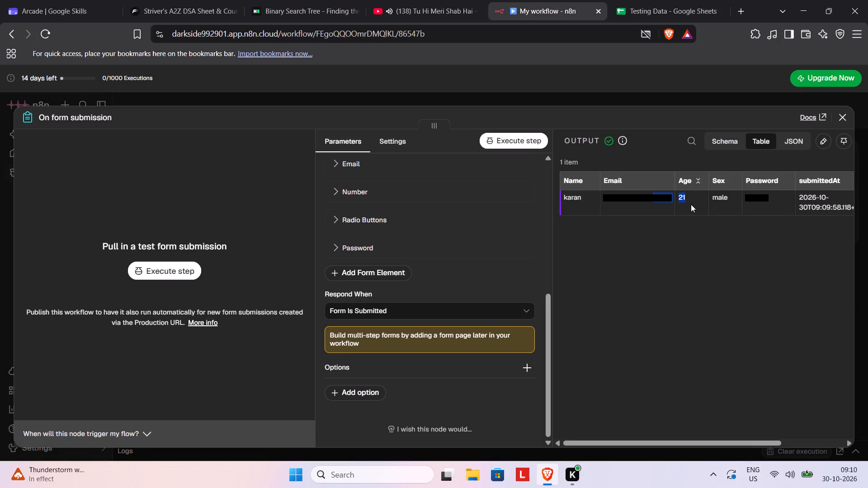
{"action": "left_click", "coordinate": [691, 204]}
{"action": "left_click", "coordinate": [438, 129]}
{"action": "left_click", "coordinate": [843, 121]}
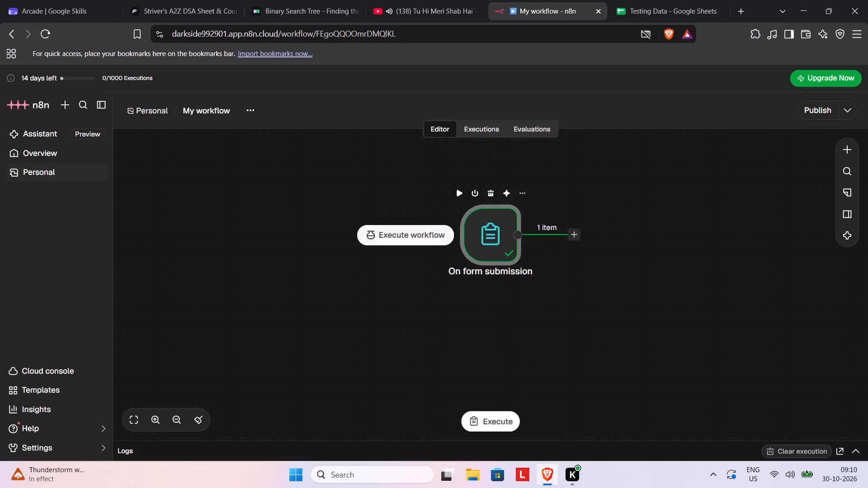
Add a Google Sheets "Append row in sheet" action after the "On form submission" trigger.
{"action": "left_click", "coordinate": [580, 234]}
{"action": "scroll", "coordinate": [770, 261], "scroll_direction": "down", "scroll_amount": 1}
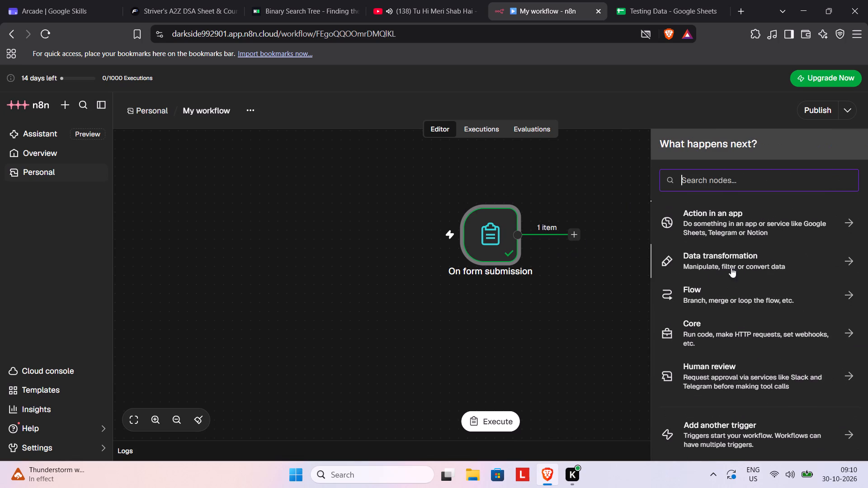
{"action": "scroll", "coordinate": [712, 272], "scroll_direction": "down", "scroll_amount": 1}
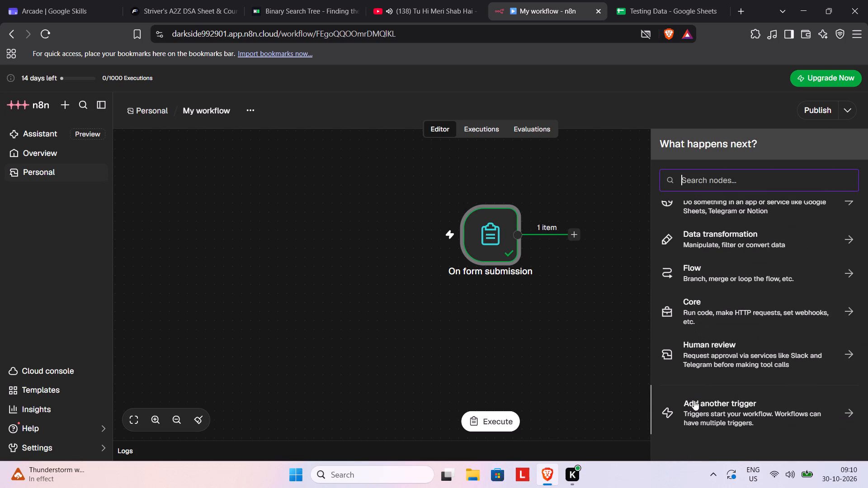
{"action": "scroll", "coordinate": [694, 400], "scroll_direction": "up", "scroll_amount": 1}
{"action": "scroll", "coordinate": [734, 385], "scroll_direction": "up", "scroll_amount": 1}
{"action": "scroll", "coordinate": [701, 370], "scroll_direction": "up", "scroll_amount": 1}
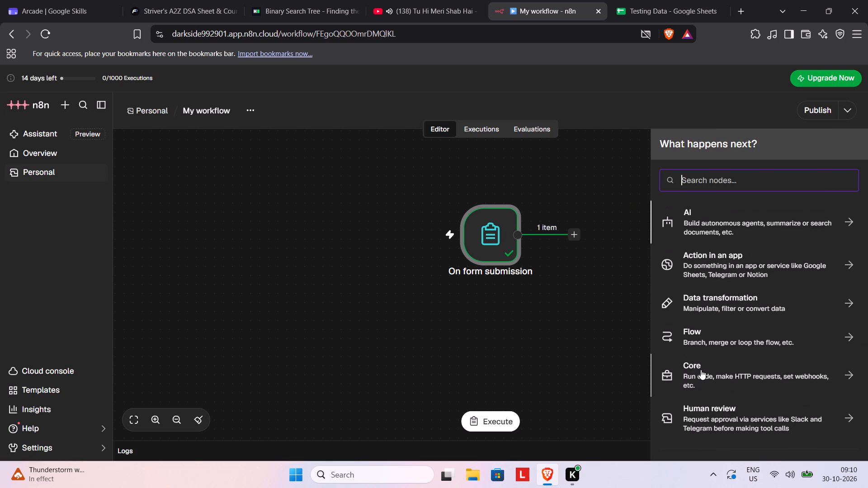
{"action": "left_click", "coordinate": [714, 276]}
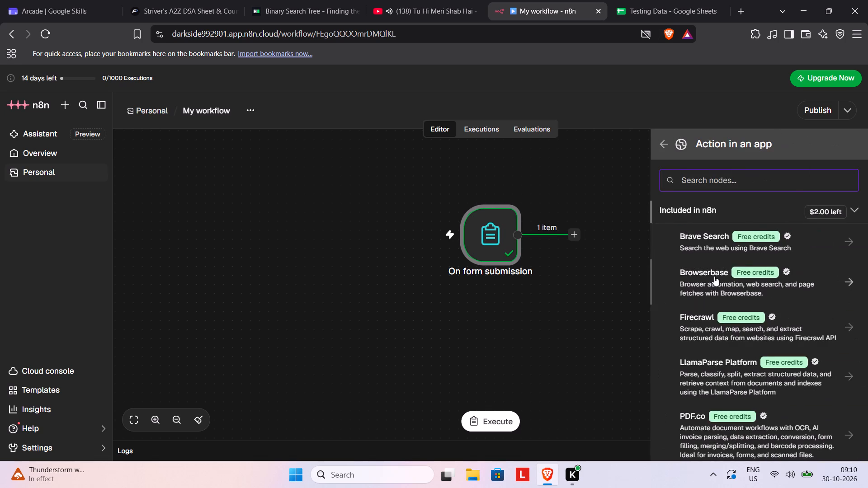
{"action": "type", "text": "sheets"}
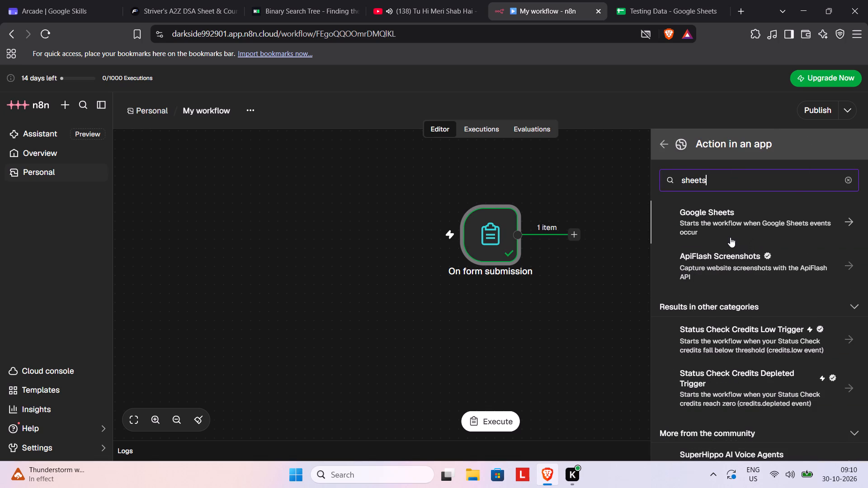
{"action": "left_click", "coordinate": [734, 227]}
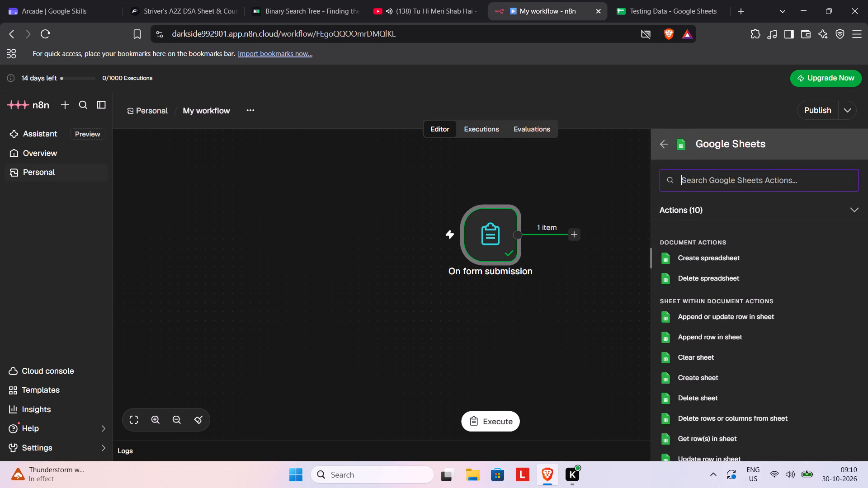
{"action": "type", "text": "add"}
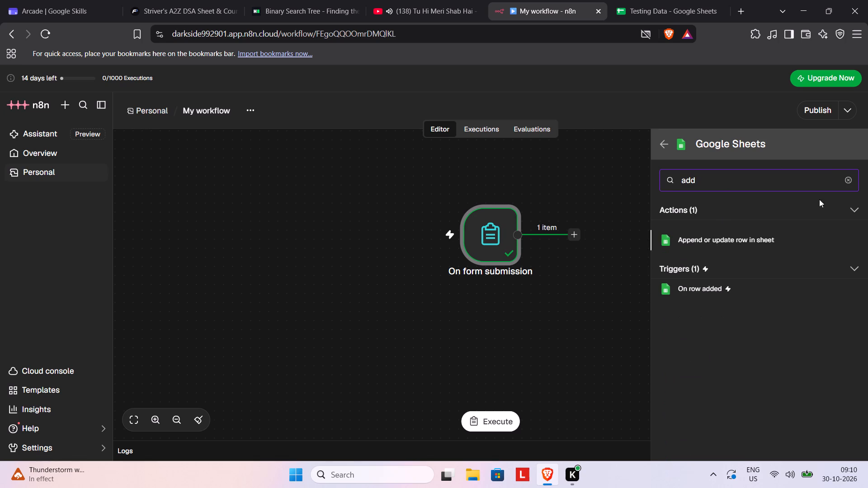
{"action": "left_click", "coordinate": [703, 178]}
{"action": "left_click_drag", "start_coordinate": [703, 178], "coordinate": [671, 176]}
{"action": "key", "text": "BackSpace"}
{"action": "type", "text": "ad"}
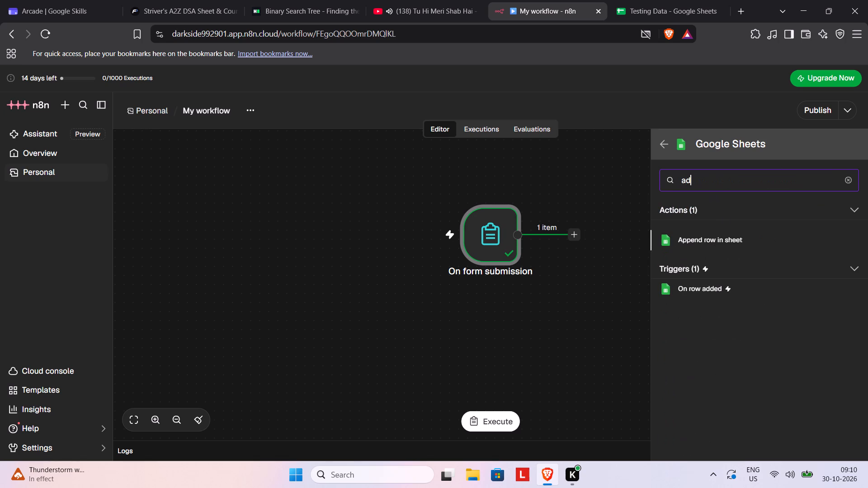
{"action": "left_click", "coordinate": [727, 234]}
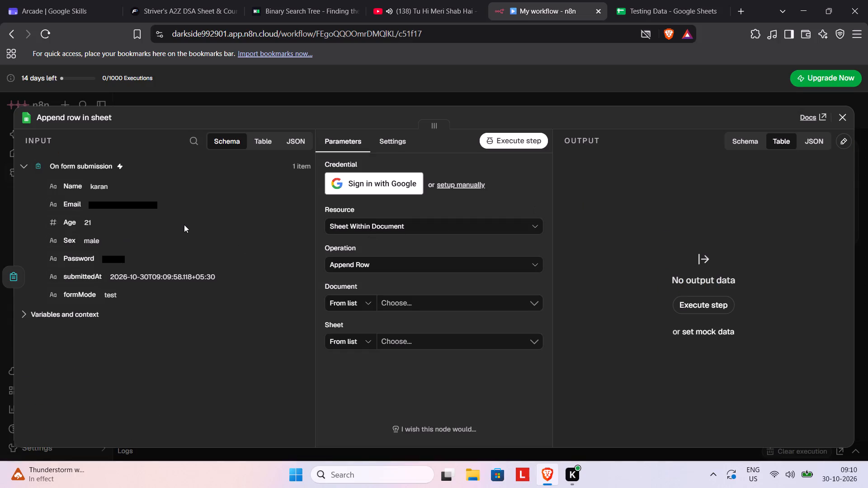
{"action": "scroll", "coordinate": [184, 225], "scroll_direction": "down", "scroll_amount": 1}
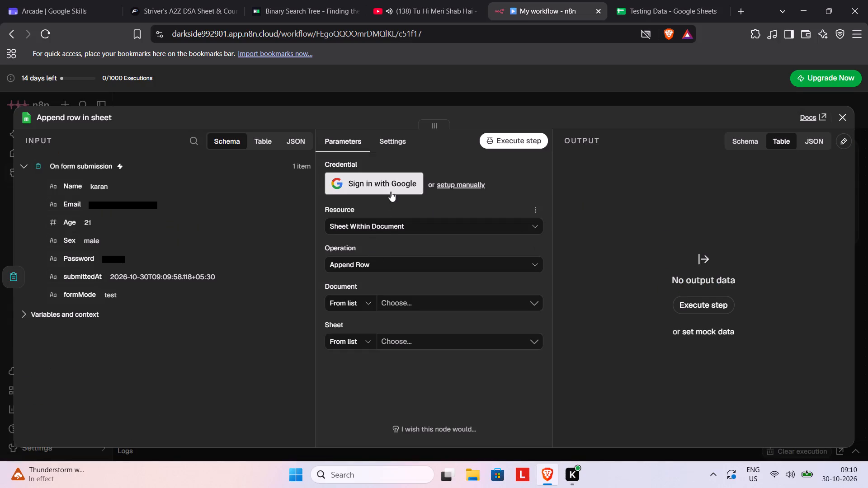
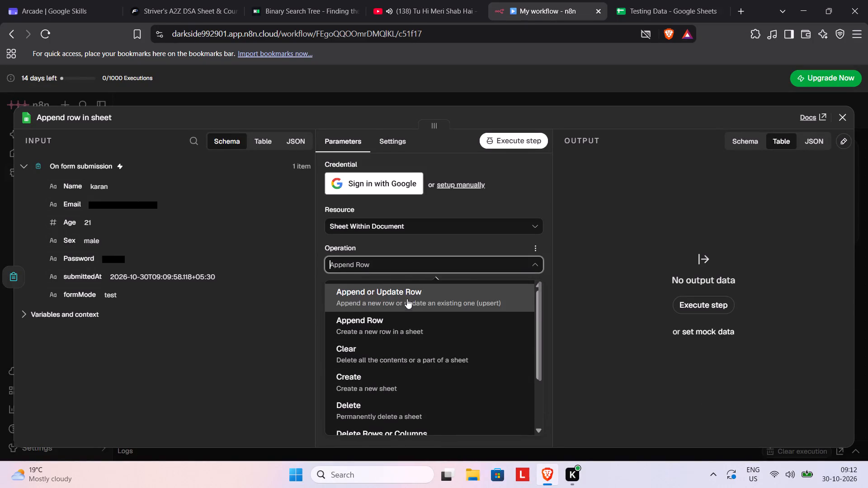
Review the available sheet operations and select Append Row as the node's operation.
{"action": "scroll", "coordinate": [389, 323], "scroll_direction": "down", "scroll_amount": 1}
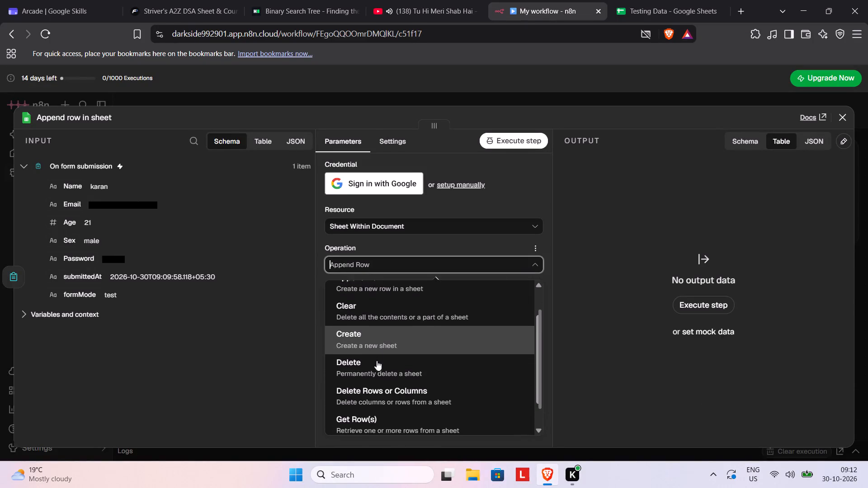
{"action": "left_click", "coordinate": [373, 314]}
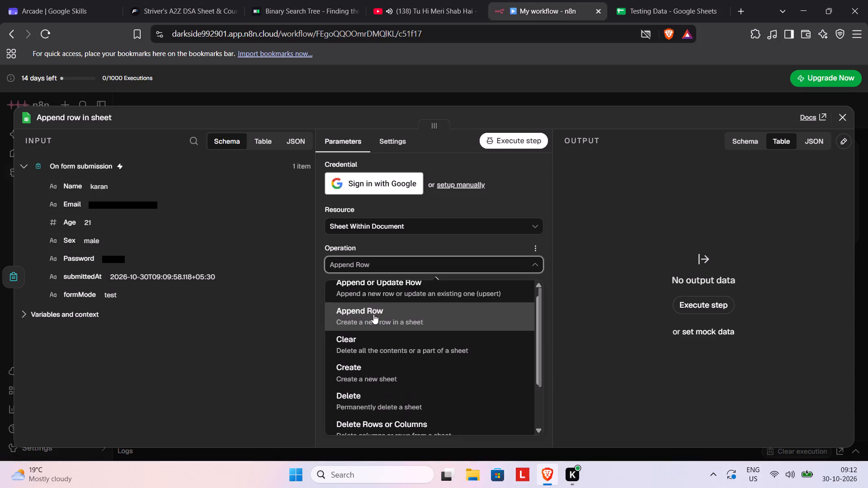
{"action": "left_click", "coordinate": [401, 272]}
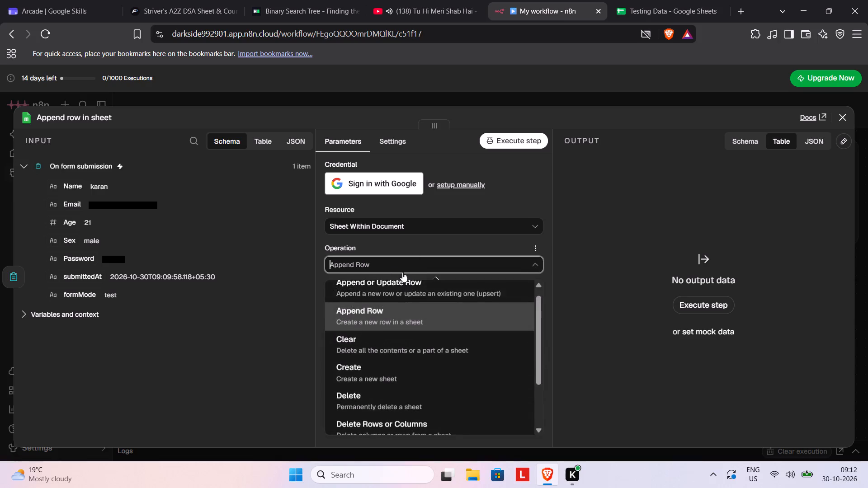
{"action": "left_click", "coordinate": [403, 308]}
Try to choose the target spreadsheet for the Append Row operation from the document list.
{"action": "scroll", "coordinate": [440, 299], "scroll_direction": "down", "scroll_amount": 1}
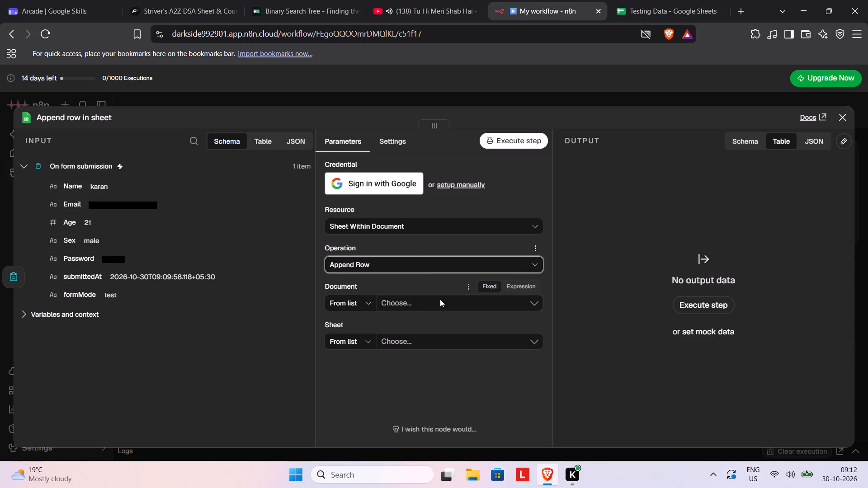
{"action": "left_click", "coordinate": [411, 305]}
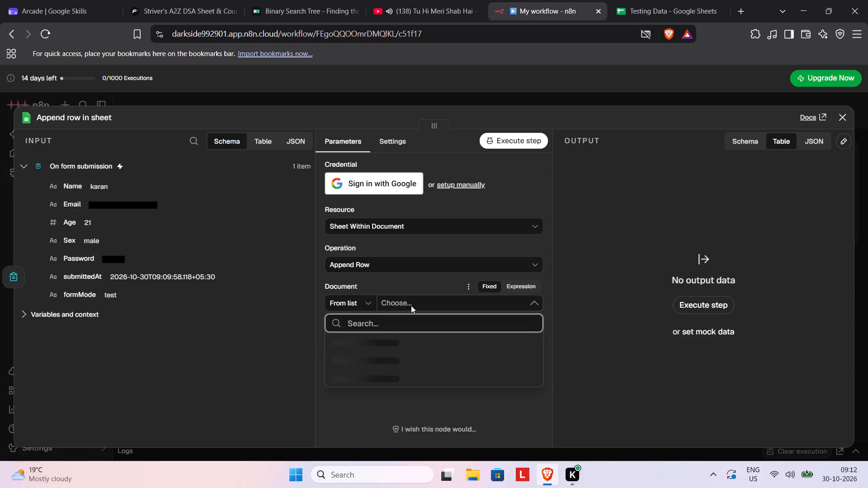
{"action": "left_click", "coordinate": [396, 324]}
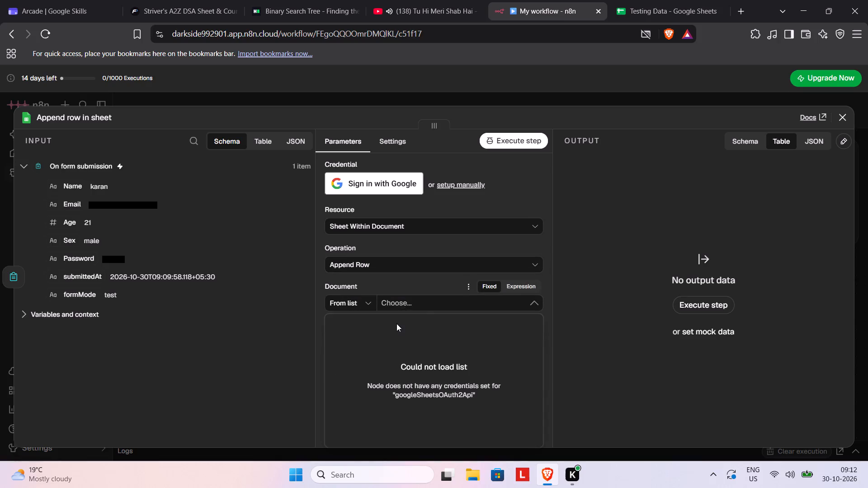
Check the choices offered for the Append Row node's document, resource and sheet settings.
{"action": "left_click", "coordinate": [427, 306]}
{"action": "left_click", "coordinate": [407, 322]}
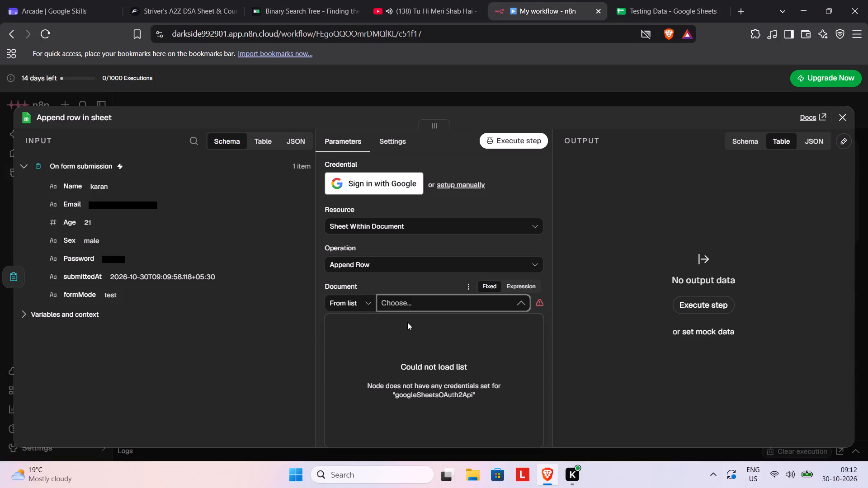
{"action": "left_click", "coordinate": [427, 217]}
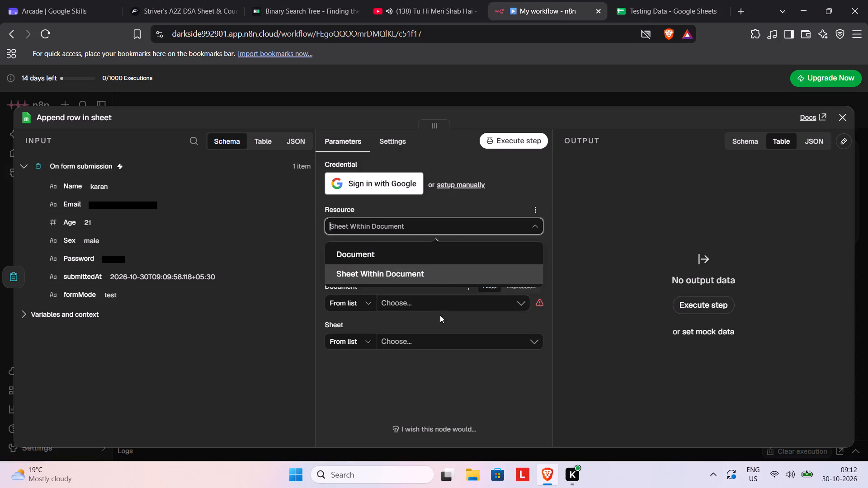
{"action": "left_click", "coordinate": [440, 342]}
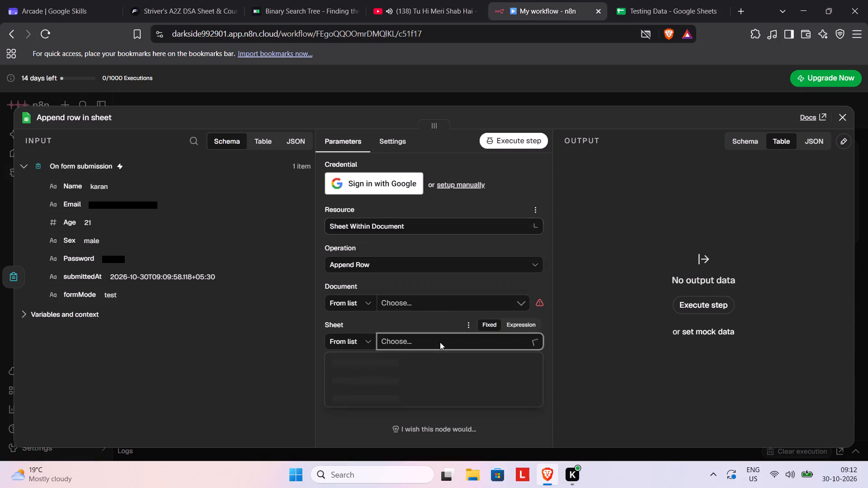
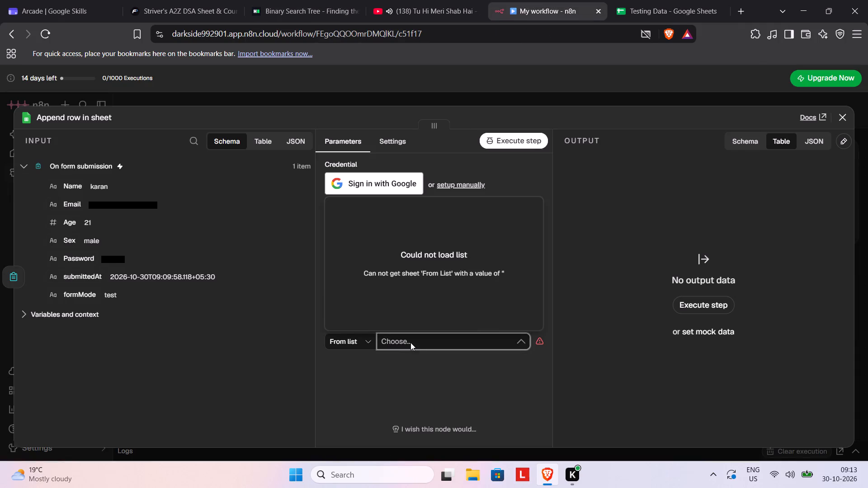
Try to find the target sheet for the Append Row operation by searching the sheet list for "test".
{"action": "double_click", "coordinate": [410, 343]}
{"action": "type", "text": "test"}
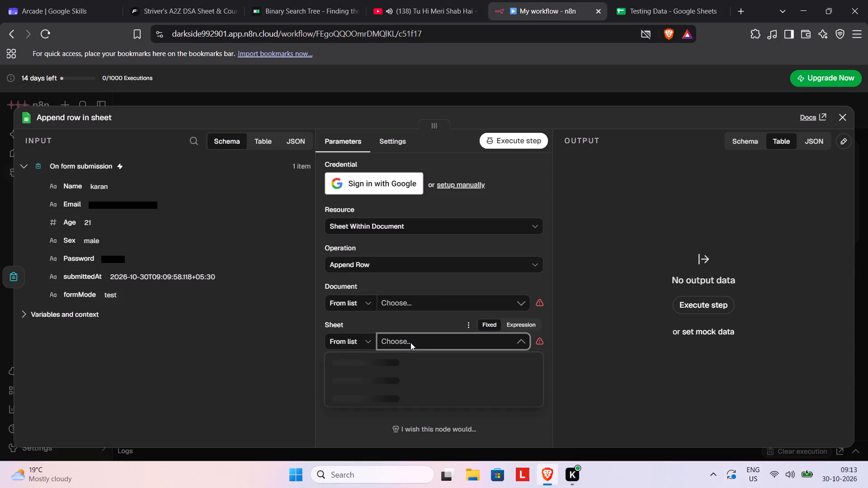
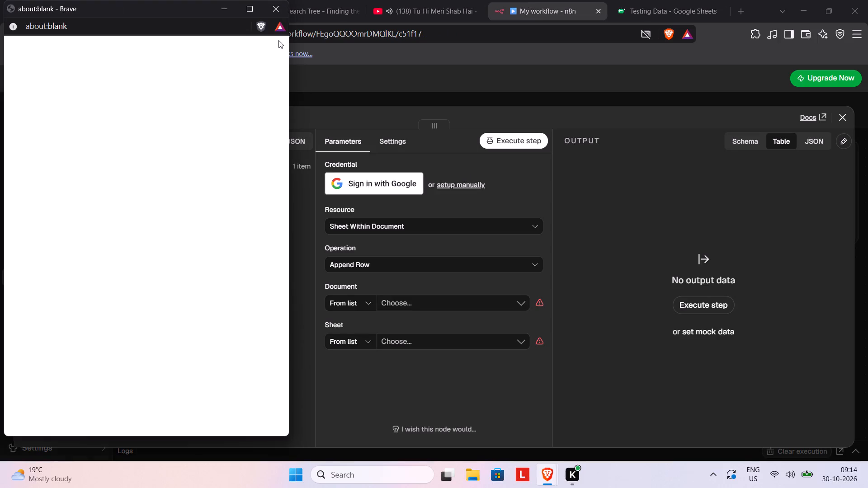
Close the blank pop-up browser window to return to the Append row in sheet node.
{"action": "left_click", "coordinate": [279, 0]}
{"action": "left_click", "coordinate": [277, 4]}
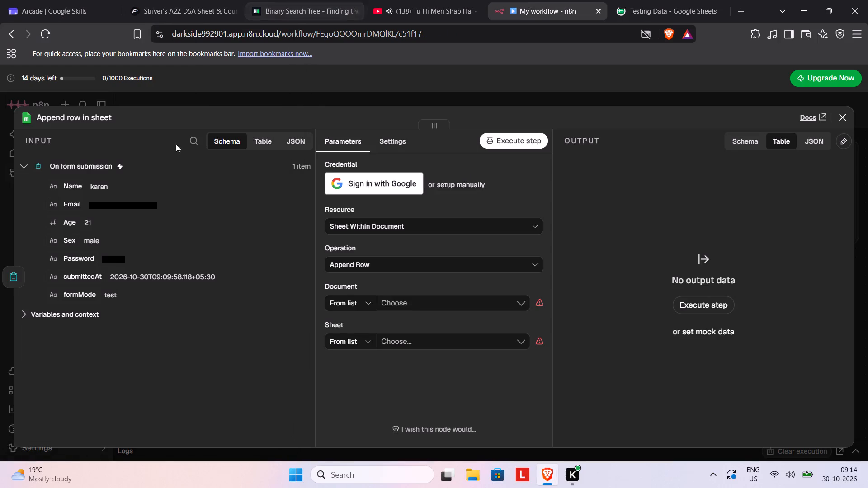
Examine the form submission input of the Append row node as a table, and return it to the Schema view.
{"action": "left_click", "coordinate": [268, 146]}
{"action": "left_click", "coordinate": [280, 144]}
{"action": "left_click", "coordinate": [225, 142]}
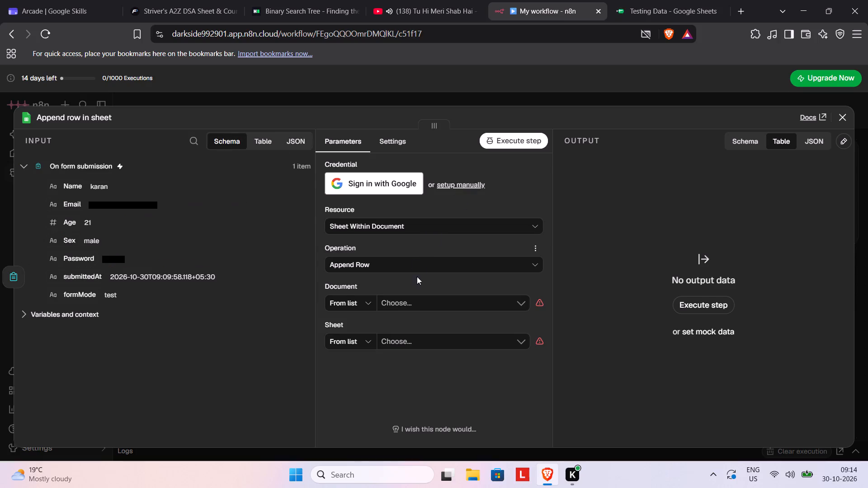
Open the available resource choices for the Append row in sheet node.
{"action": "left_click", "coordinate": [428, 218]}
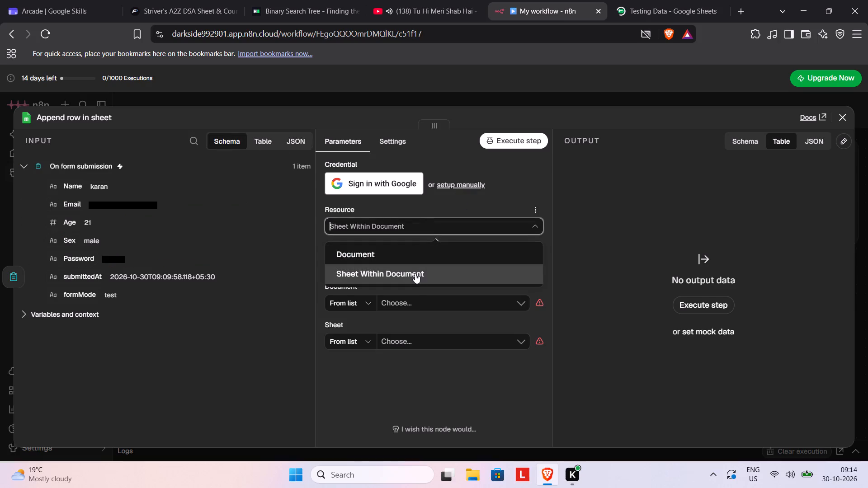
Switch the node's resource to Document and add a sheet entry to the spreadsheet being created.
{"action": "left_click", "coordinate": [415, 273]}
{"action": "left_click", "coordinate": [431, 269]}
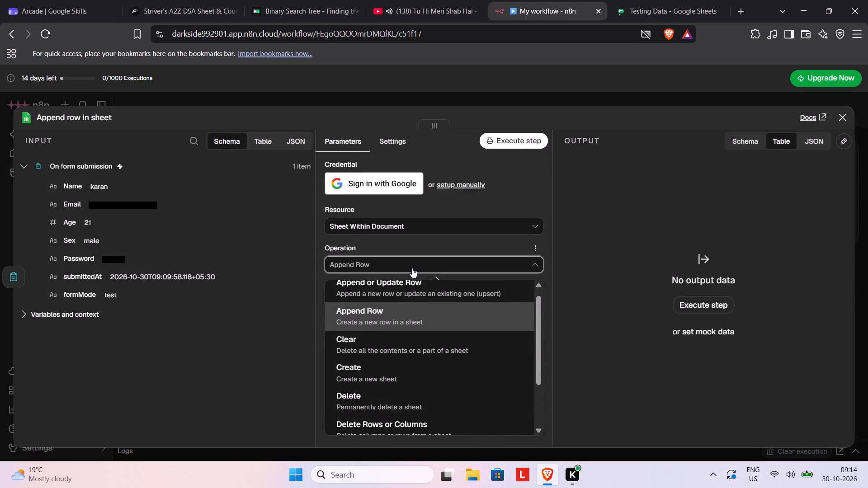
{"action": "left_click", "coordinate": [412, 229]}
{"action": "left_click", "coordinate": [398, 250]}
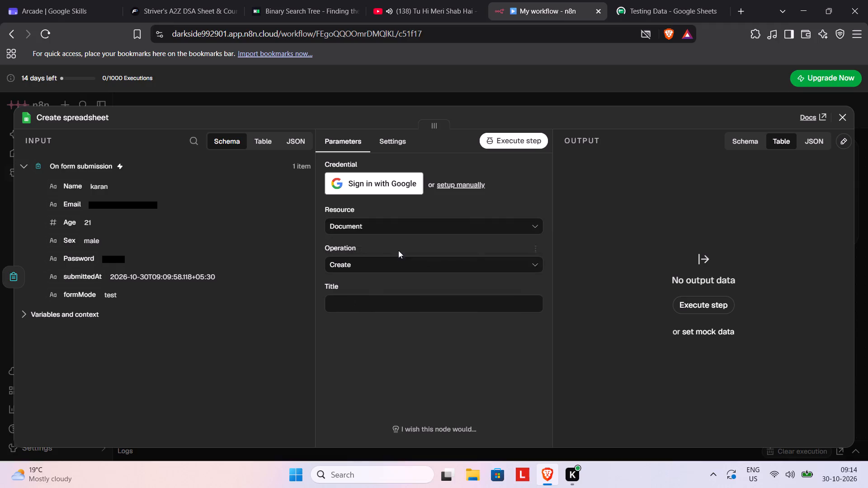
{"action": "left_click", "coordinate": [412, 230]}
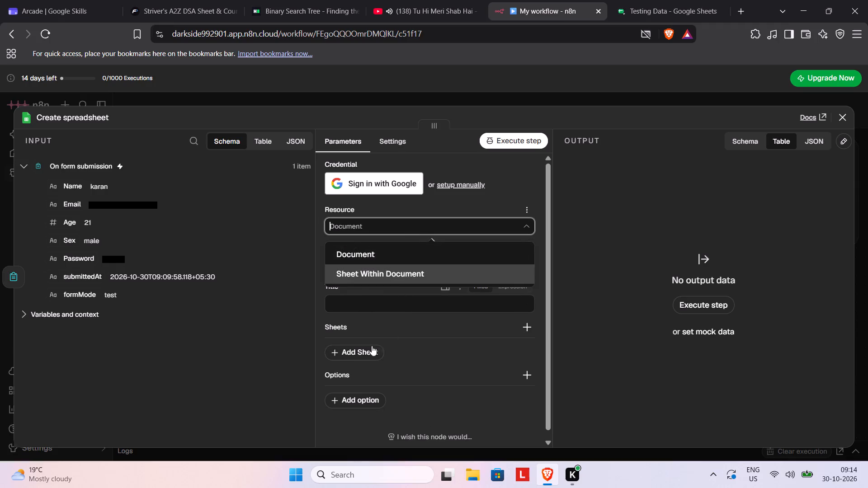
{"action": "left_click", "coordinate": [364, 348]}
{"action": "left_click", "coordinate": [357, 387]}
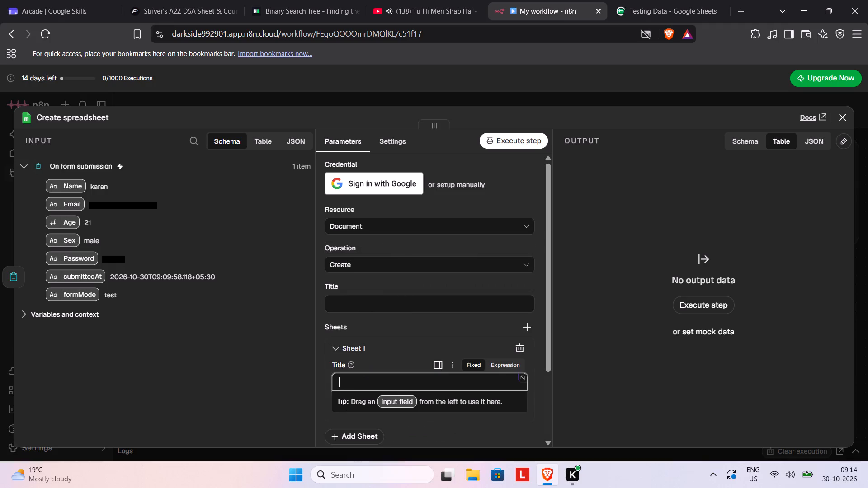
Set the node's resource to Sheet Within Document and choose Append or Update Row as the operation.
{"action": "left_click", "coordinate": [371, 224]}
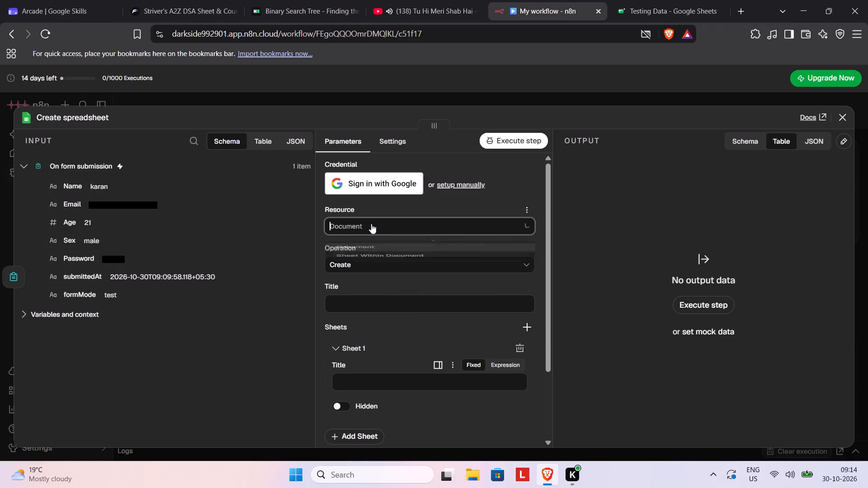
{"action": "left_click", "coordinate": [368, 267]}
{"action": "left_click", "coordinate": [386, 258]}
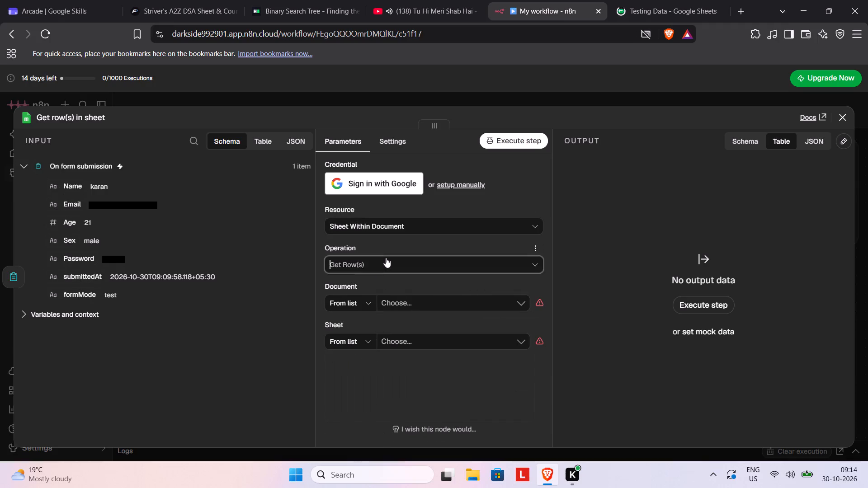
{"action": "scroll", "coordinate": [377, 329], "scroll_direction": "up", "scroll_amount": 1}
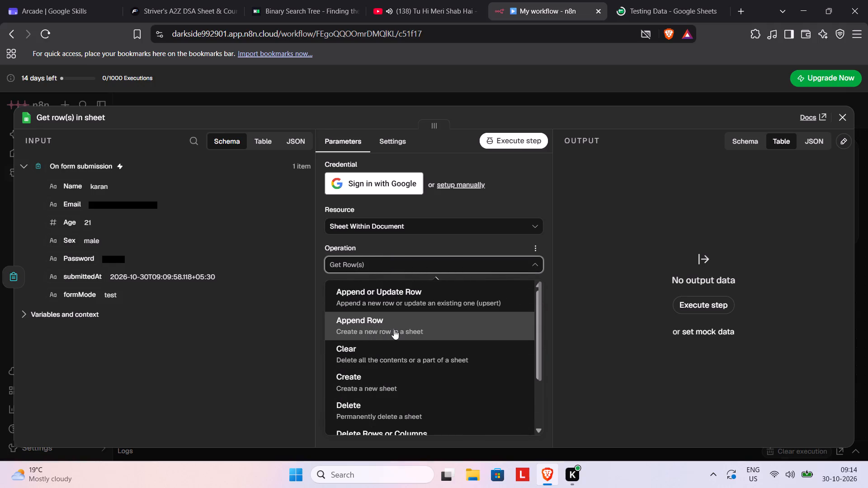
{"action": "scroll", "coordinate": [394, 335], "scroll_direction": "down", "scroll_amount": 2}
{"action": "scroll", "coordinate": [386, 378], "scroll_direction": "down", "scroll_amount": 1}
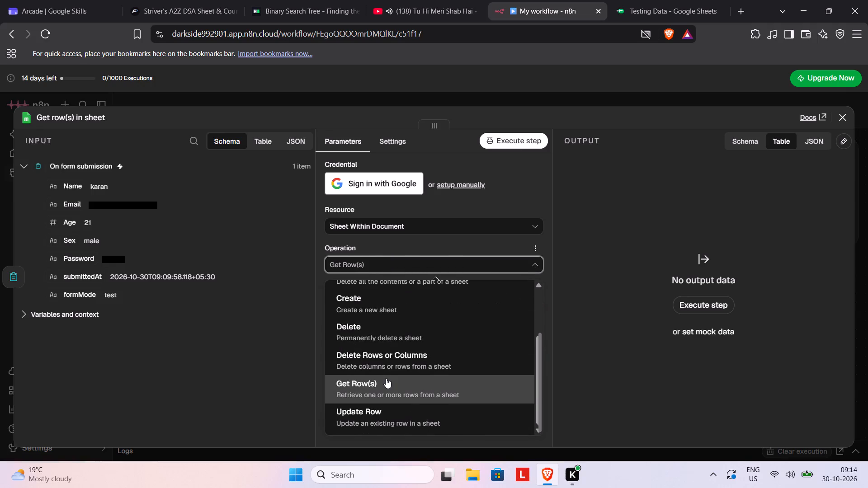
{"action": "scroll", "coordinate": [386, 378], "scroll_direction": "down", "scroll_amount": 1}
{"action": "scroll", "coordinate": [386, 378], "scroll_direction": "up", "scroll_amount": 3}
{"action": "left_click", "coordinate": [385, 291]}
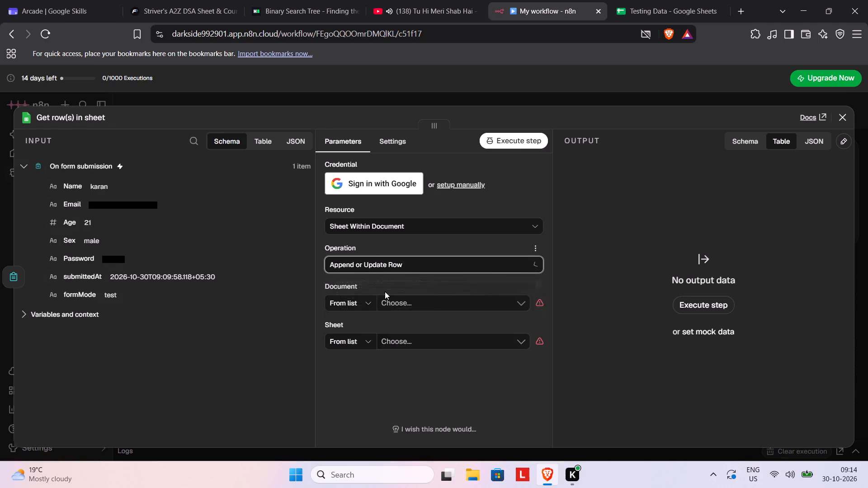
{"action": "left_click", "coordinate": [401, 272]}
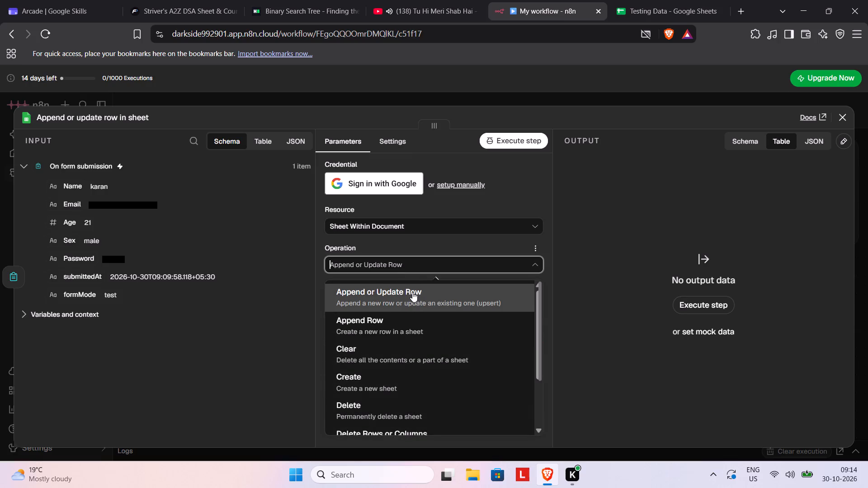
{"action": "left_click", "coordinate": [459, 306]}
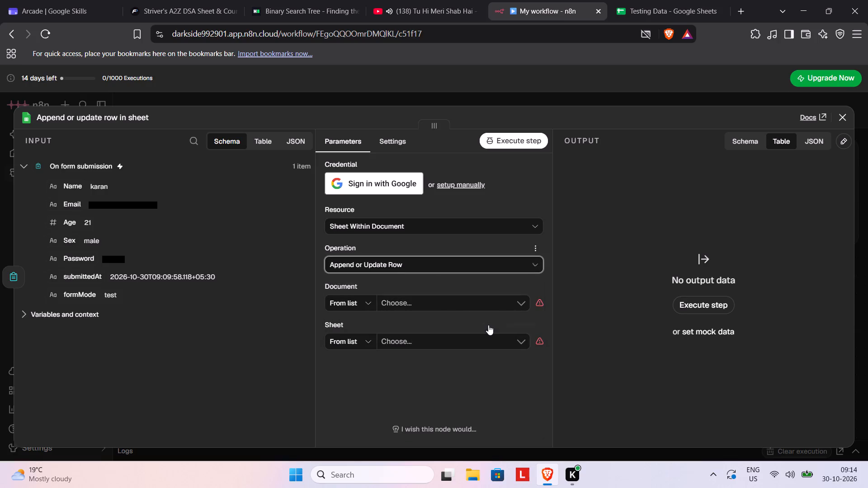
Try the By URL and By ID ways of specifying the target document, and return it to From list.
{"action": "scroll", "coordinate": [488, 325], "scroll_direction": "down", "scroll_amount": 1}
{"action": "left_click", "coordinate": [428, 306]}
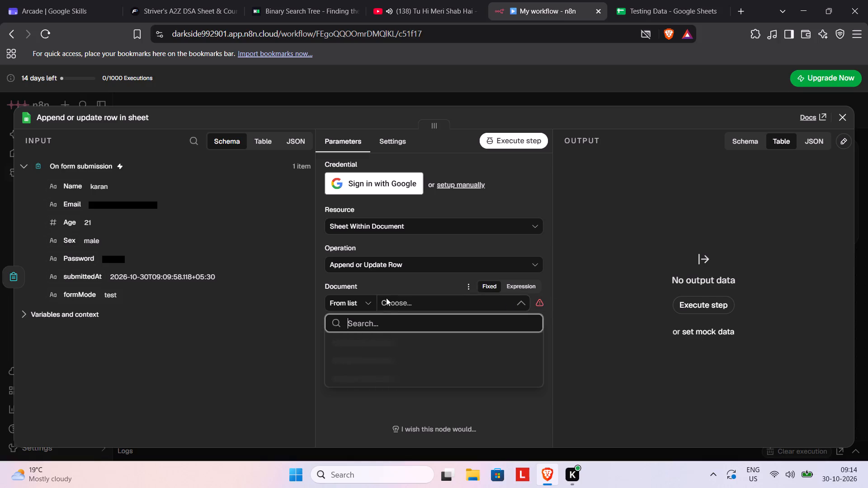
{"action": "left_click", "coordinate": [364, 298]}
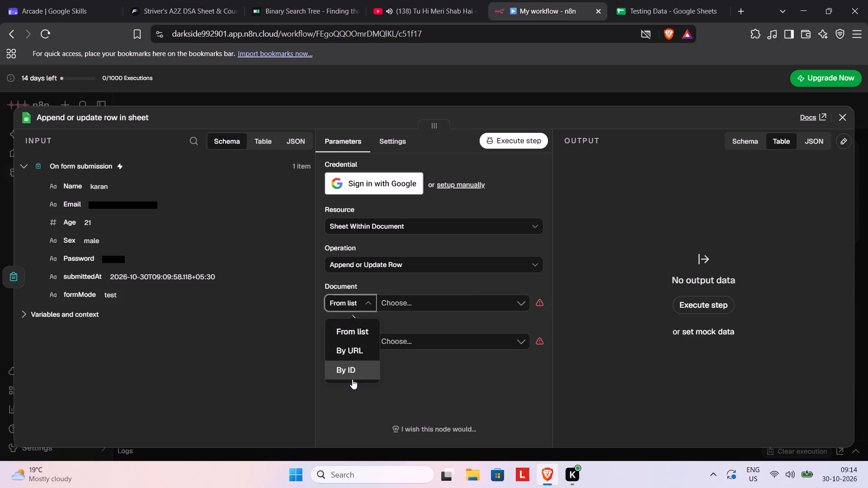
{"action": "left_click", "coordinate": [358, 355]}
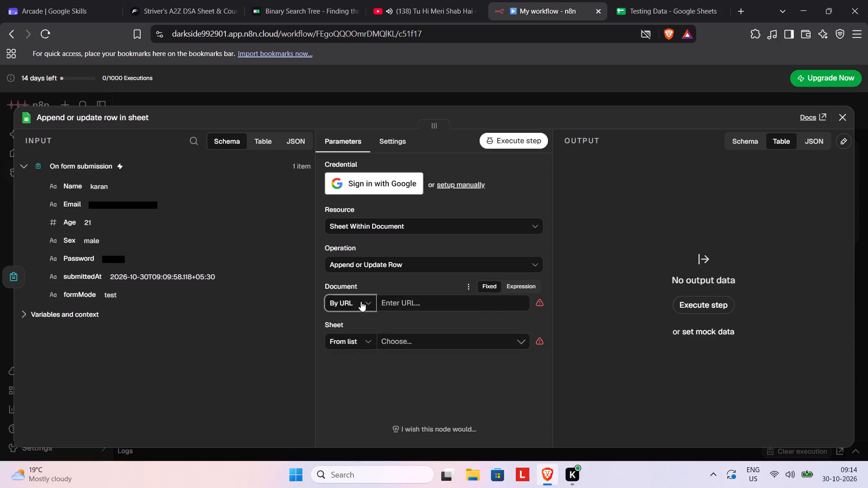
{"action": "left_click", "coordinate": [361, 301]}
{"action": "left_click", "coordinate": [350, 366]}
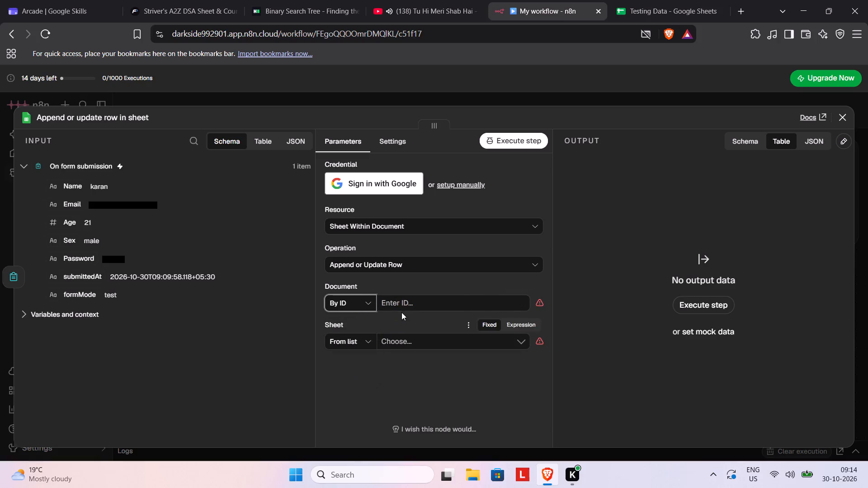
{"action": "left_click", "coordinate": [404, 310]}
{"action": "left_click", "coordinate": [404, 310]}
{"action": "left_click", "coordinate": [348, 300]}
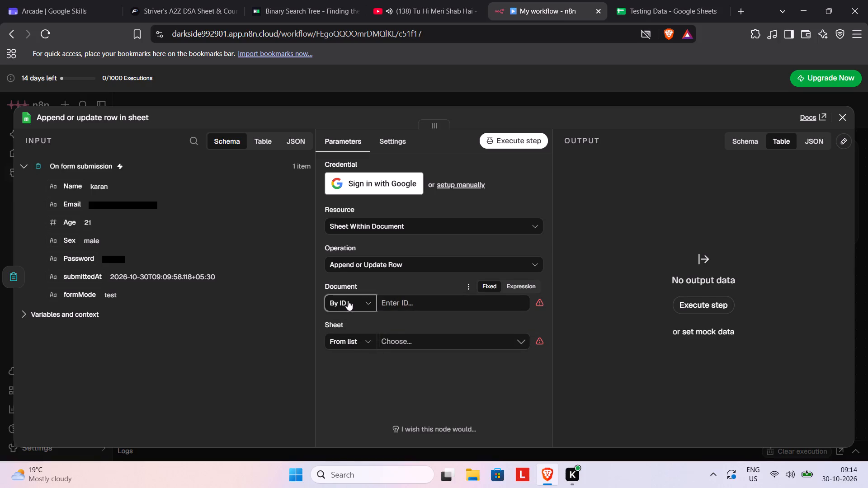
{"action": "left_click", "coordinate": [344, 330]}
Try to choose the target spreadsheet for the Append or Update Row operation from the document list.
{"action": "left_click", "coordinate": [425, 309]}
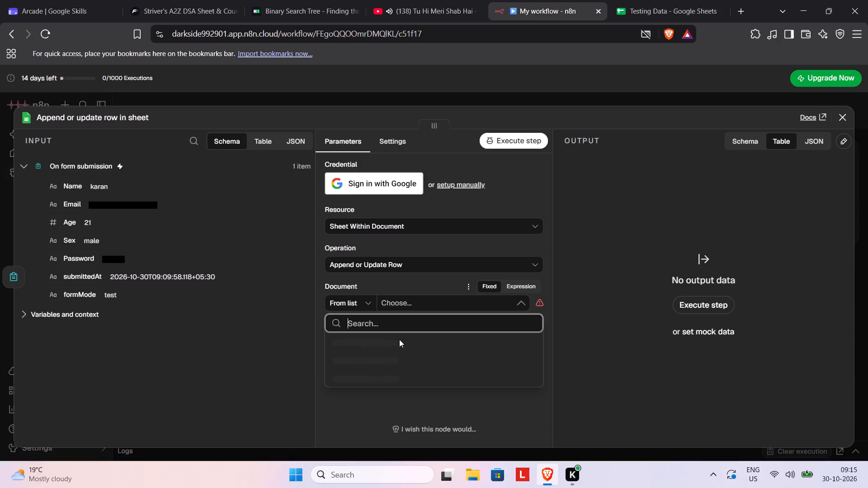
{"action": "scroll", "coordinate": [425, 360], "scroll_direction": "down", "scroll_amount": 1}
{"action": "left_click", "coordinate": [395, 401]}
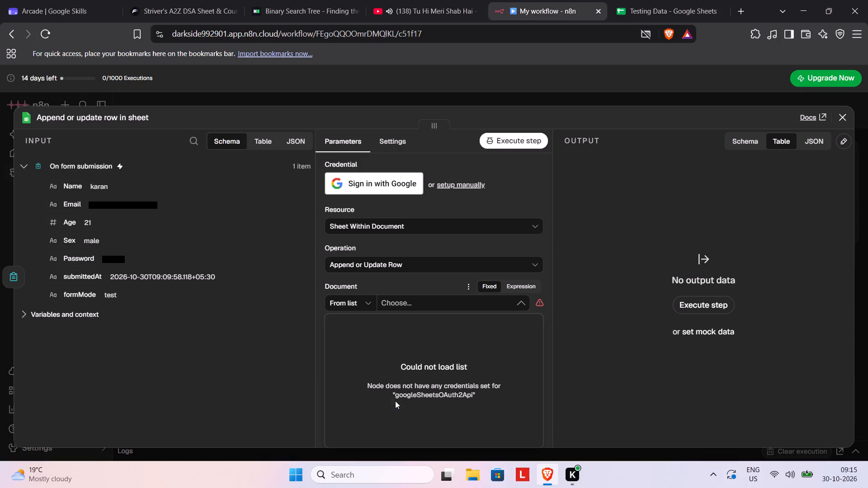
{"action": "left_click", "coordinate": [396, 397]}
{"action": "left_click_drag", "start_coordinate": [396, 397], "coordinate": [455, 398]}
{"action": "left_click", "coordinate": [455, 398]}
Enable Always Output Data in the Google Sheets node's settings and return to its parameters.
{"action": "scroll", "coordinate": [417, 284], "scroll_direction": "up", "scroll_amount": 2}
{"action": "left_click", "coordinate": [384, 136]}
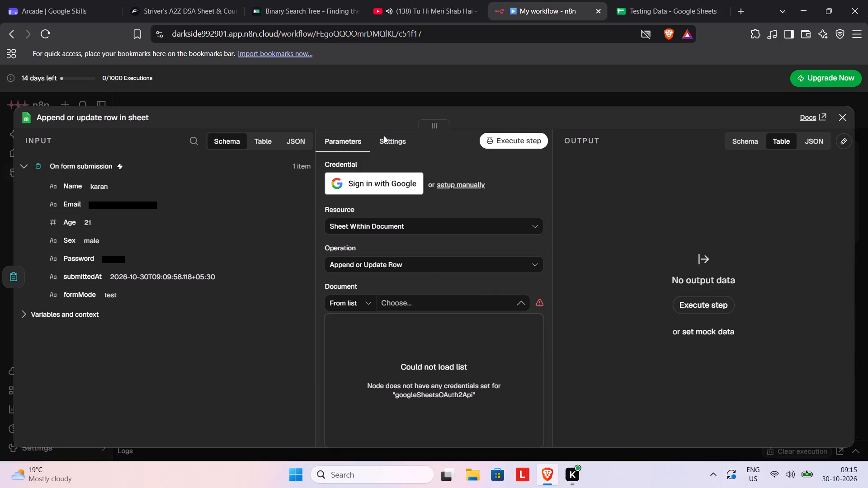
{"action": "left_click", "coordinate": [391, 141]}
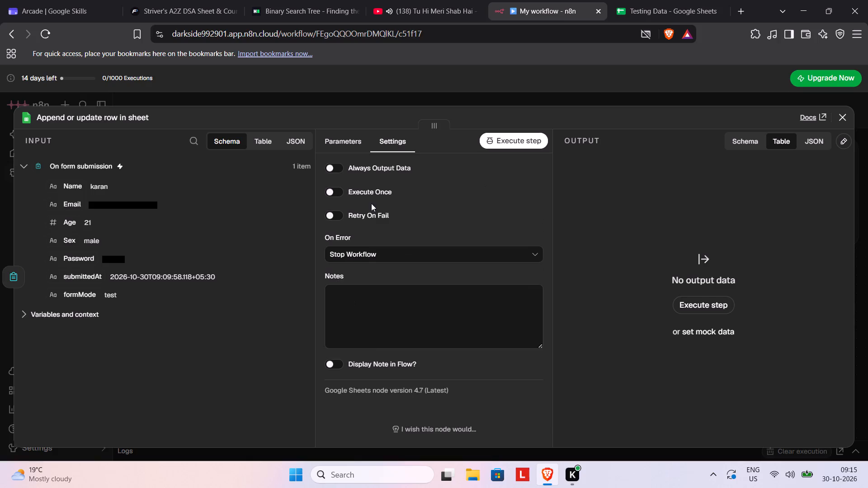
{"action": "left_click", "coordinate": [349, 169]}
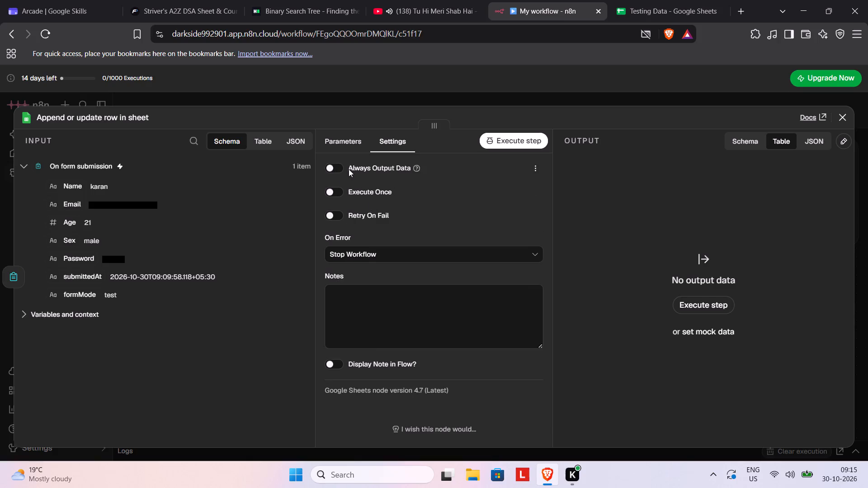
{"action": "left_click", "coordinate": [340, 173]}
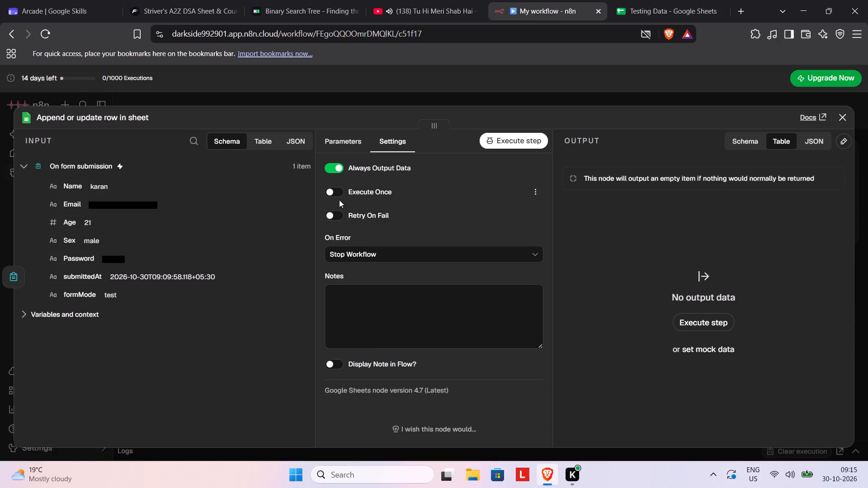
{"action": "scroll", "coordinate": [344, 265], "scroll_direction": "down", "scroll_amount": 1}
{"action": "scroll", "coordinate": [344, 265], "scroll_direction": "up", "scroll_amount": 2}
{"action": "left_click", "coordinate": [348, 149]}
{"action": "scroll", "coordinate": [358, 228], "scroll_direction": "up", "scroll_amount": 1}
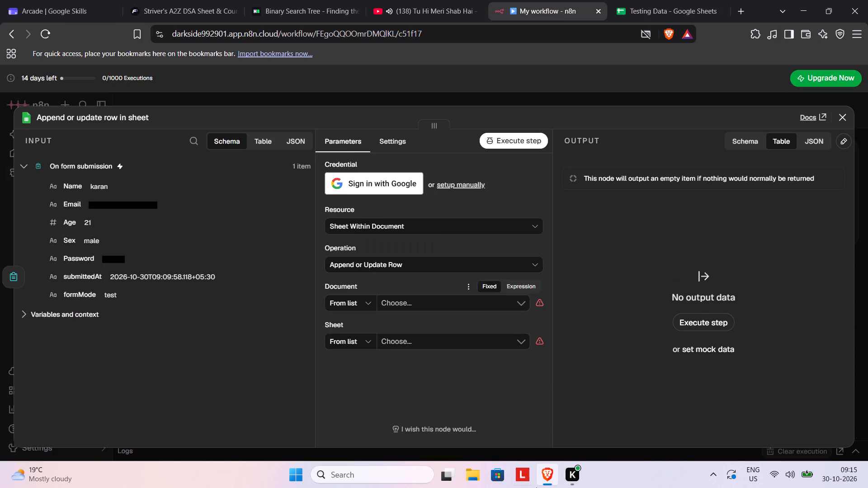
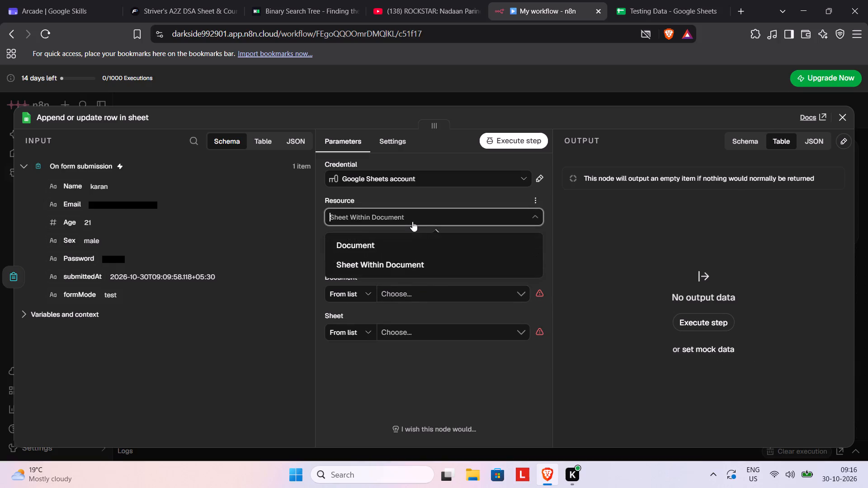
Keep Sheet Within Document as the resource and choose Testing Data from the list as the target document.
{"action": "left_click", "coordinate": [410, 263]}
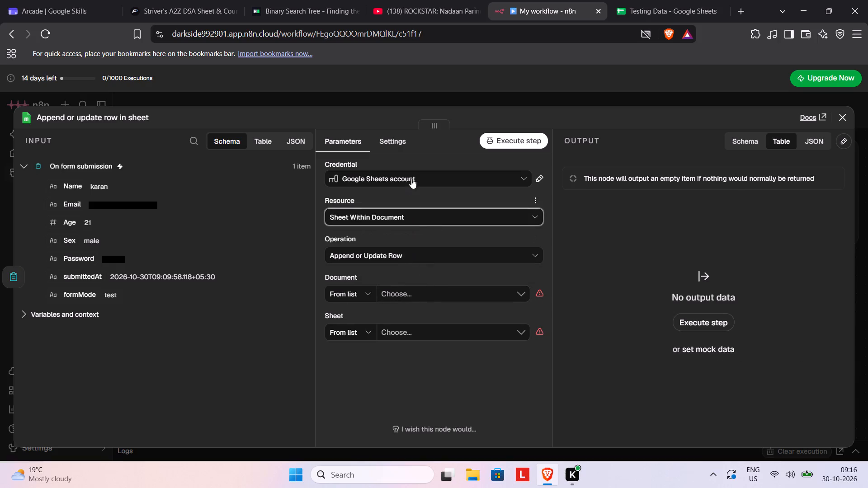
{"action": "left_click", "coordinate": [411, 178]}
{"action": "left_click", "coordinate": [411, 178]}
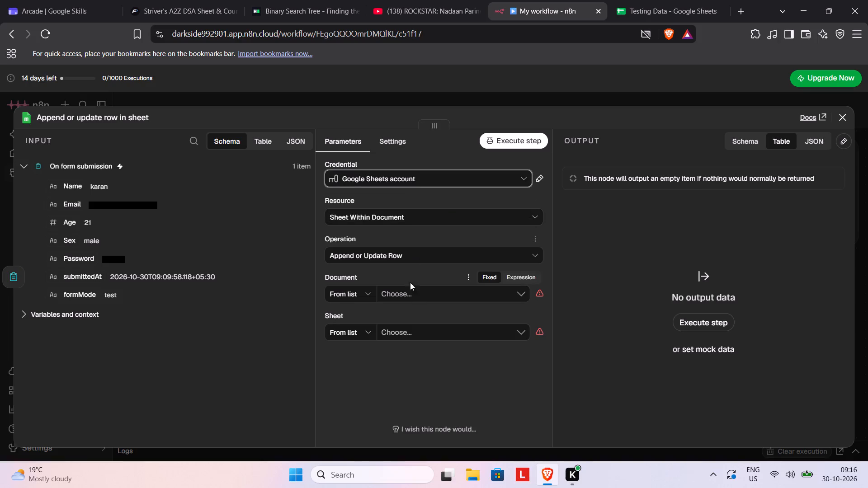
{"action": "left_click", "coordinate": [408, 293]}
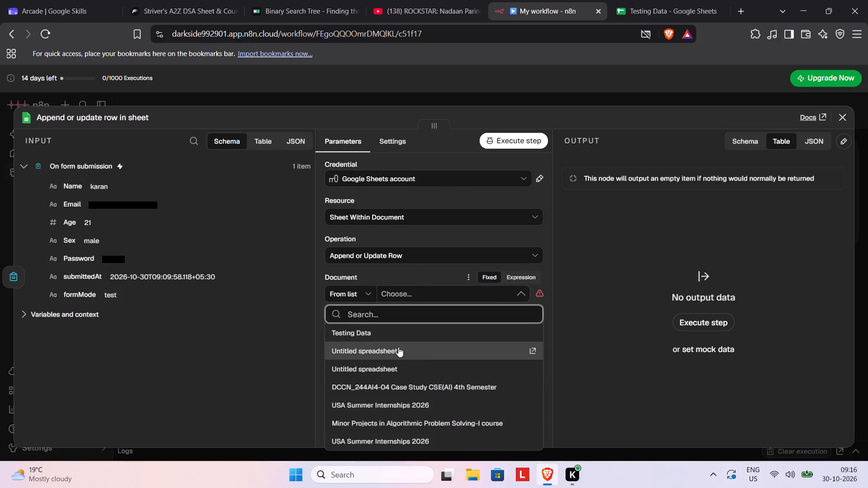
{"action": "left_click", "coordinate": [394, 333]}
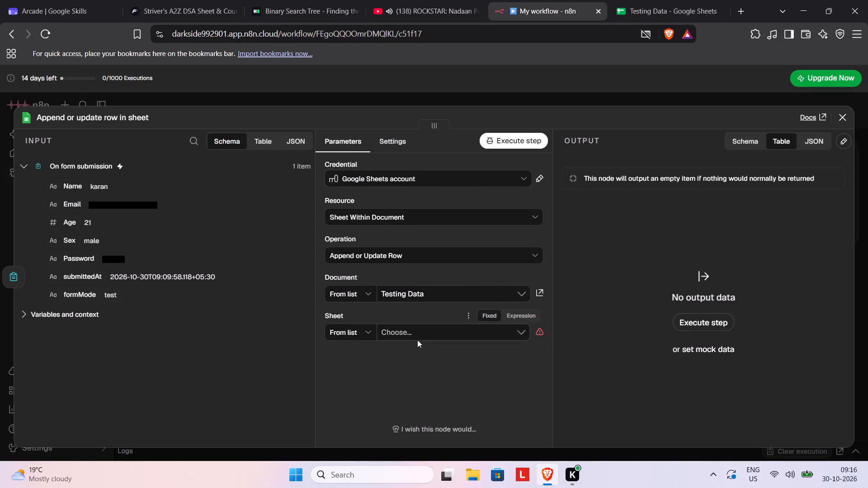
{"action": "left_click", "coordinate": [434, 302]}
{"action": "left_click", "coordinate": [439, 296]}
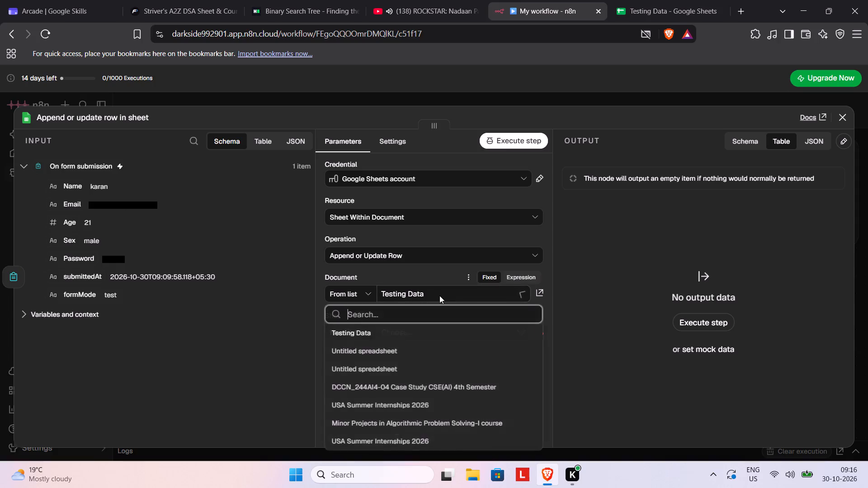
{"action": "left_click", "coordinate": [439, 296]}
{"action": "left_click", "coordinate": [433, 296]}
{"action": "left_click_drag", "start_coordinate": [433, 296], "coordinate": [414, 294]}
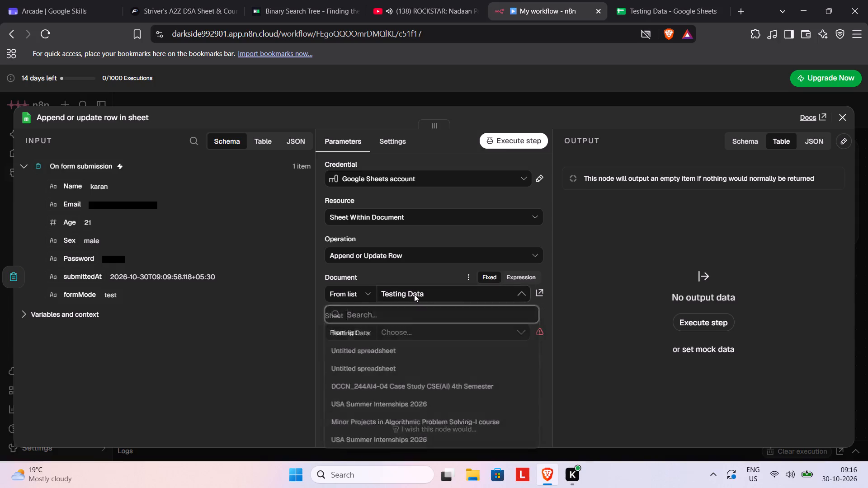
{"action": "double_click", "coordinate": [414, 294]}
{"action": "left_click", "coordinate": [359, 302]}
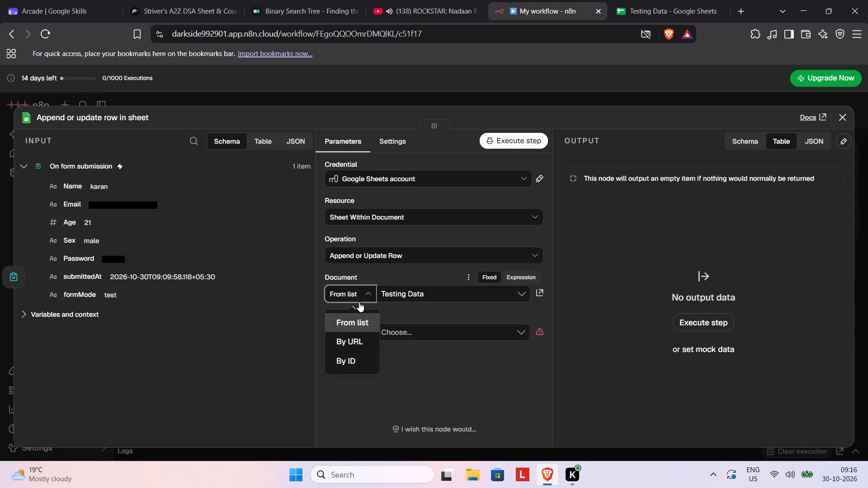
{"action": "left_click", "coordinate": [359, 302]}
Choose Sheet1 from the list as the target sheet within the Testing Data document.
{"action": "left_click", "coordinate": [438, 338]}
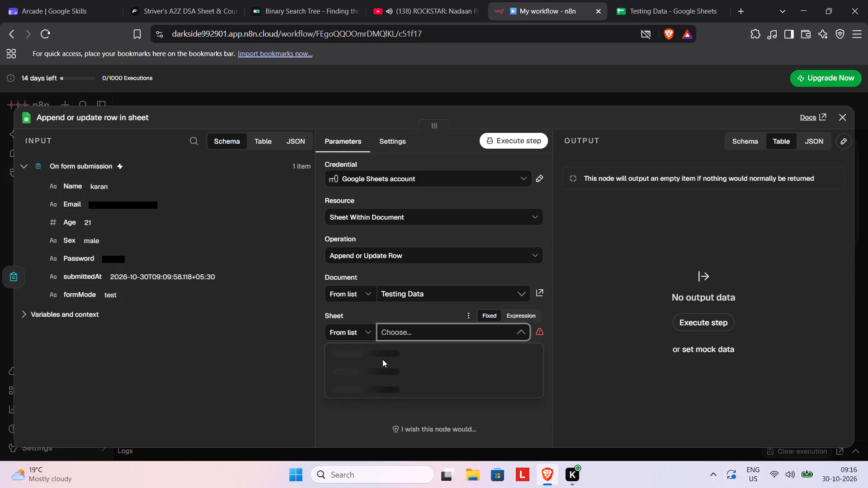
{"action": "left_click", "coordinate": [389, 355]}
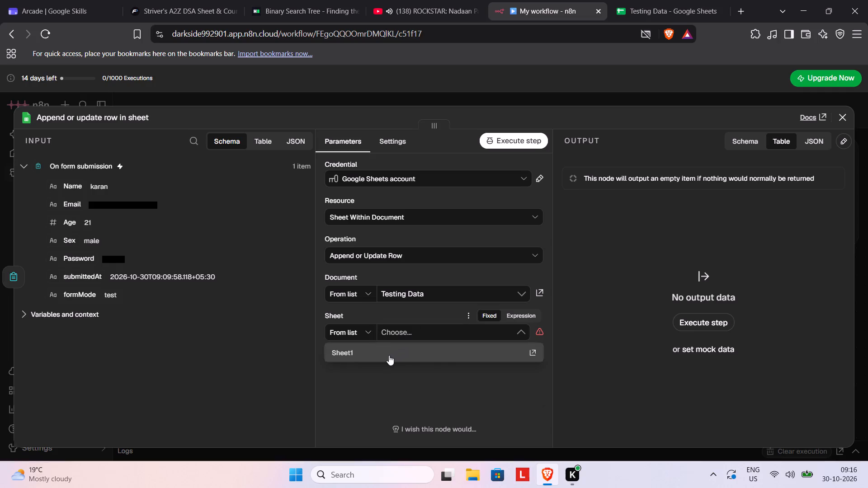
Set Email as the column to match on for the Append or Update Row operation.
{"action": "scroll", "coordinate": [411, 347], "scroll_direction": "down", "scroll_amount": 1}
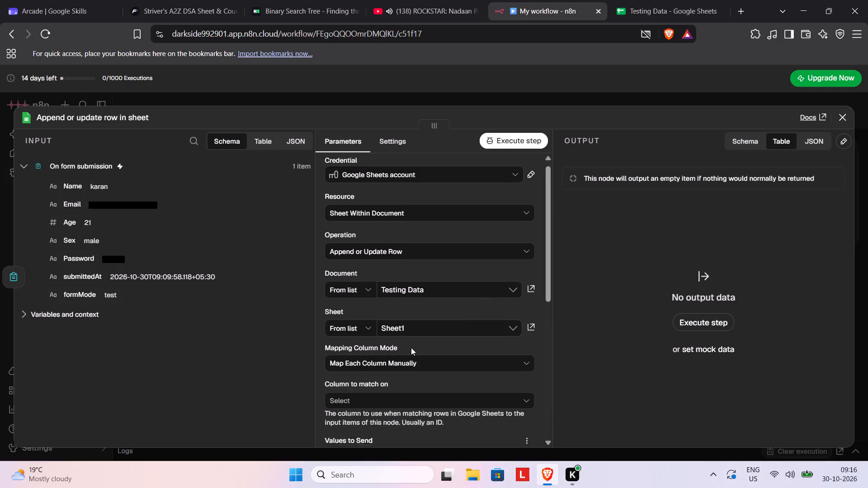
{"action": "scroll", "coordinate": [411, 347], "scroll_direction": "down", "scroll_amount": 1}
{"action": "scroll", "coordinate": [404, 387], "scroll_direction": "down", "scroll_amount": 1}
{"action": "left_click", "coordinate": [400, 318]}
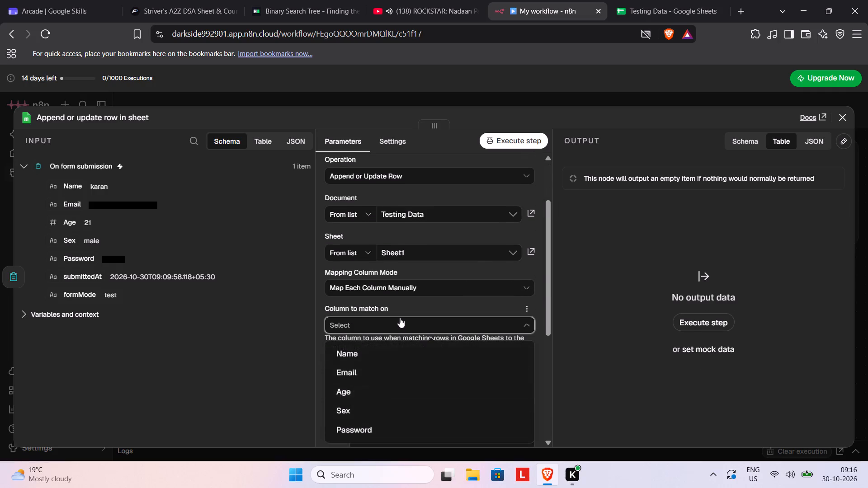
{"action": "left_click", "coordinate": [390, 369]}
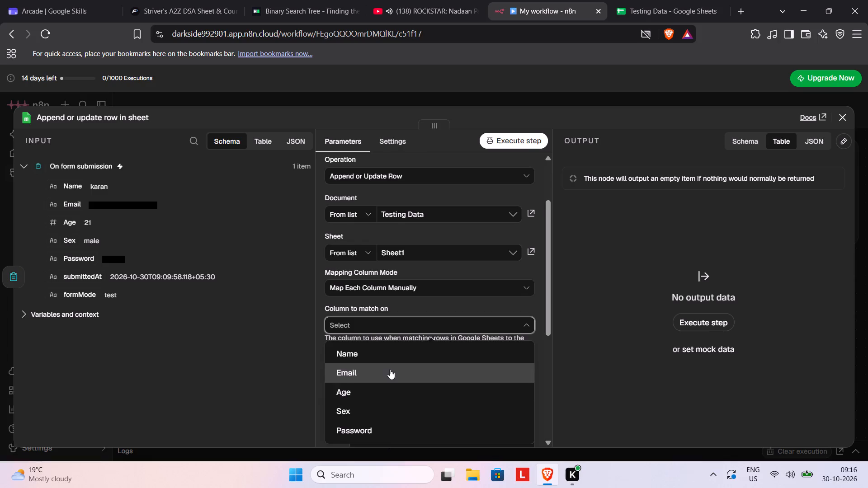
{"action": "scroll", "coordinate": [386, 381], "scroll_direction": "down", "scroll_amount": 3}
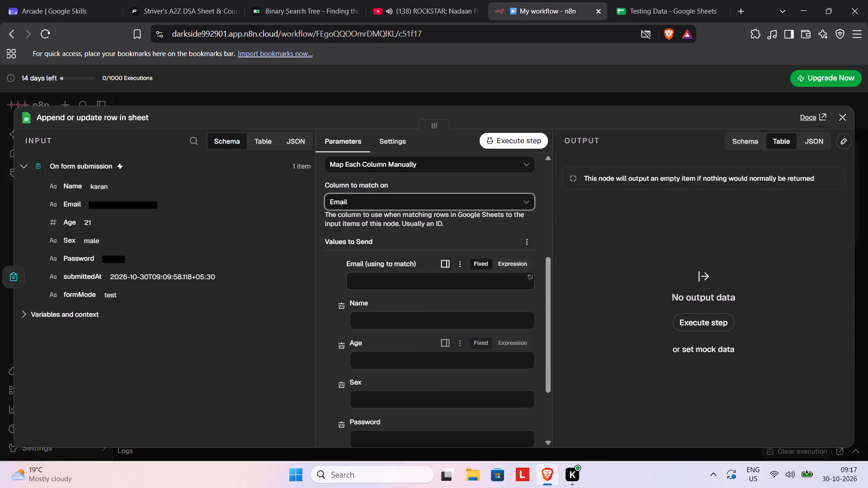
{"action": "scroll", "coordinate": [377, 278], "scroll_direction": "down", "scroll_amount": 2}
{"action": "scroll", "coordinate": [380, 308], "scroll_direction": "up", "scroll_amount": 1}
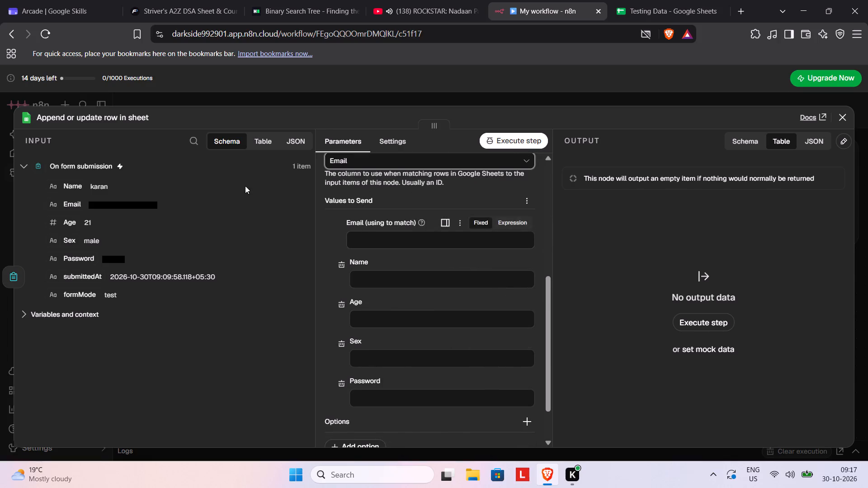
Map the form submission's Name and Email fields to the corresponding sheet columns under Values to Send.
{"action": "left_click_drag", "start_coordinate": [63, 189], "coordinate": [92, 190]}
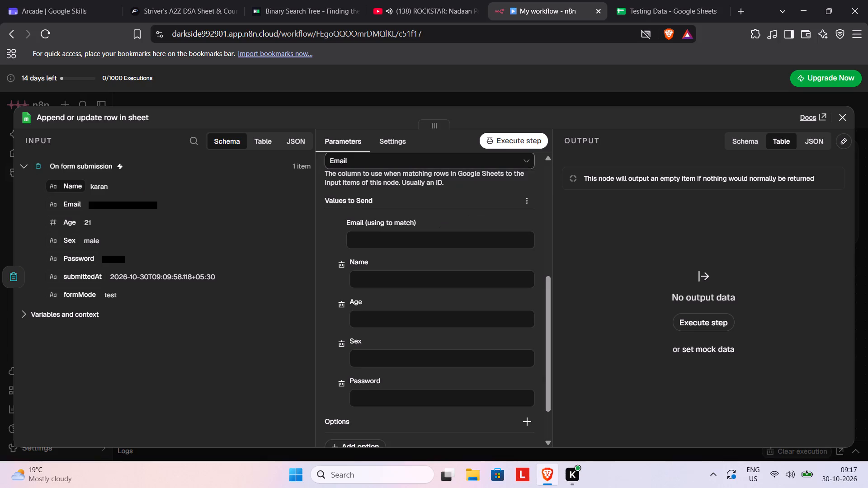
{"action": "left_click_drag", "start_coordinate": [92, 190], "coordinate": [392, 280]}
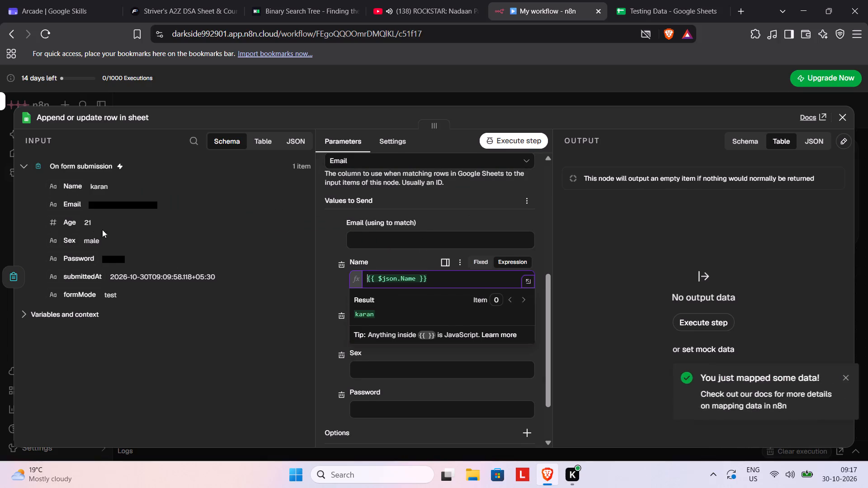
{"action": "left_click_drag", "start_coordinate": [69, 202], "coordinate": [205, 246]}
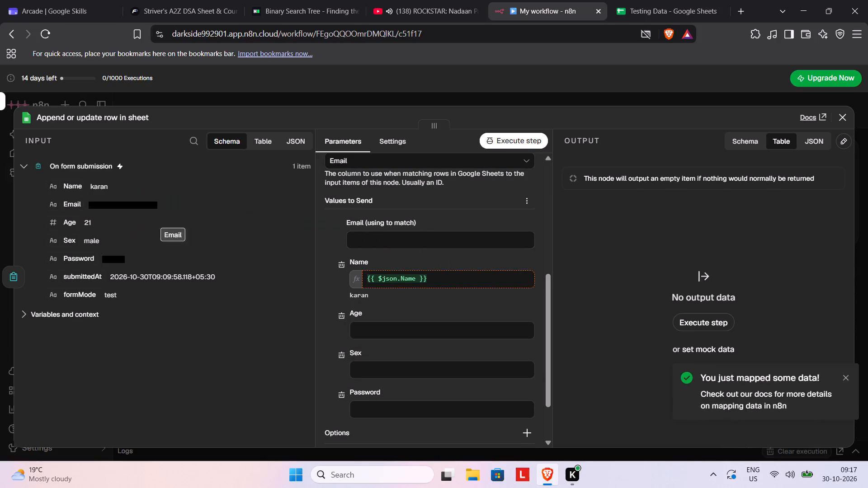
Map the form submission's Email field to the Email column used for matching under Values to Send.
{"action": "left_click_drag", "start_coordinate": [205, 246], "coordinate": [402, 246]}
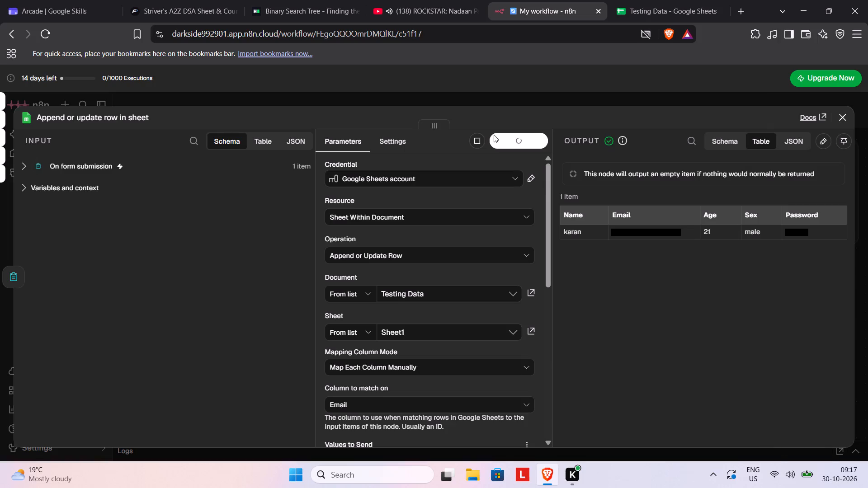
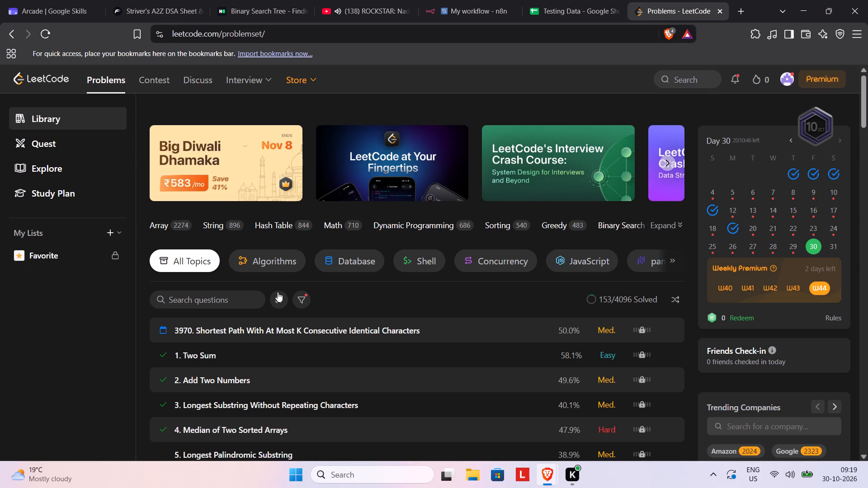
Search the LeetCode problem set for 81 and open problem 81, "Search in Rotated Sorted Array II".
{"action": "left_click", "coordinate": [241, 297]}
{"action": "type", "text": "81"}
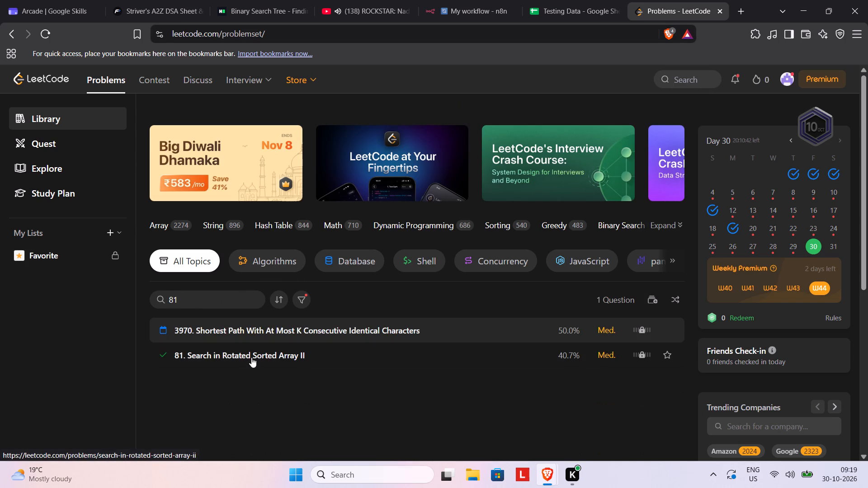
{"action": "left_click", "coordinate": [260, 357]}
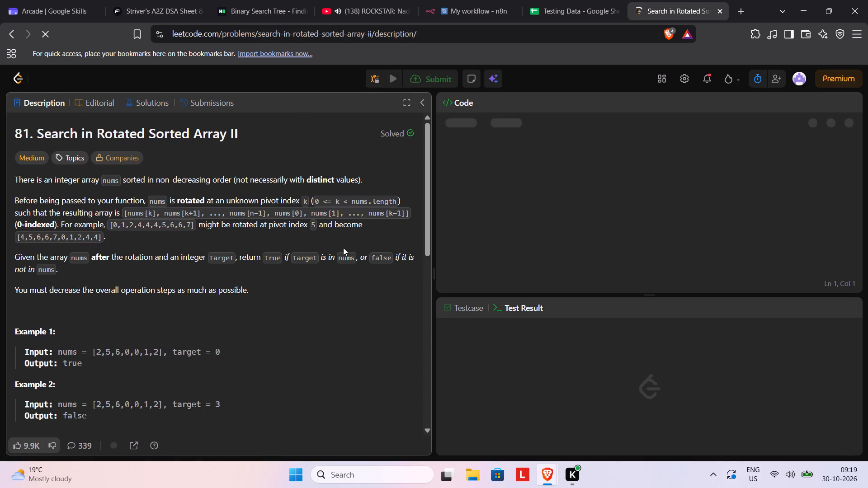
Open the accepted Java submission from the problem's submission history and expand its full code.
{"action": "scroll", "coordinate": [343, 248], "scroll_direction": "up", "scroll_amount": 2}
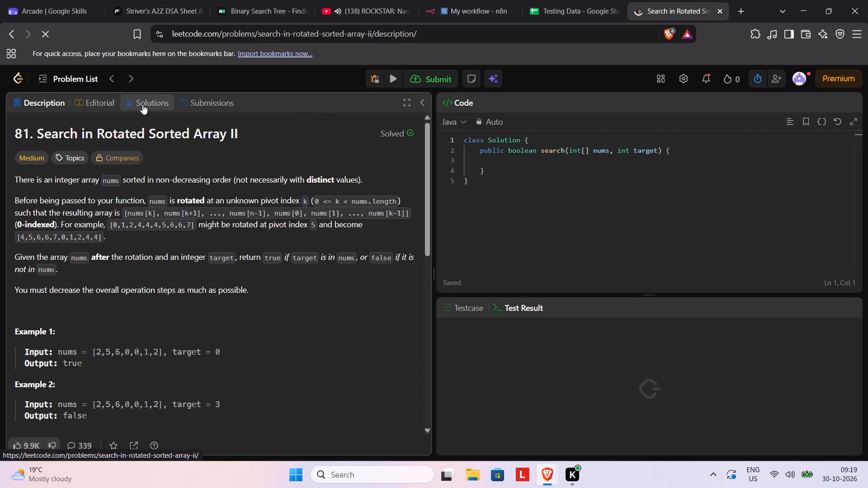
{"action": "left_click", "coordinate": [204, 103]}
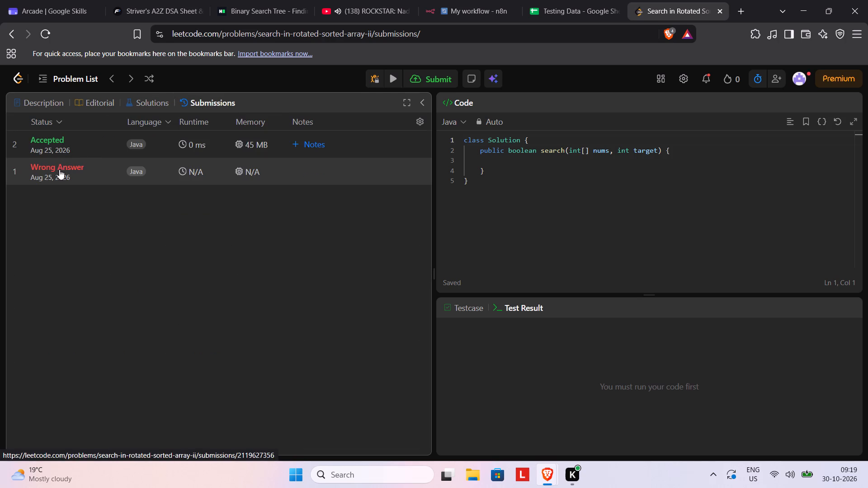
{"action": "left_click", "coordinate": [52, 140]}
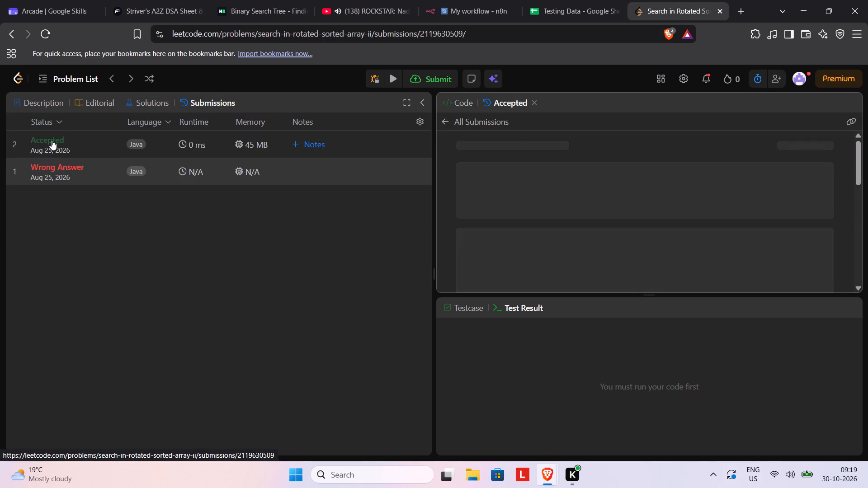
{"action": "scroll", "coordinate": [619, 237], "scroll_direction": "down", "scroll_amount": 3}
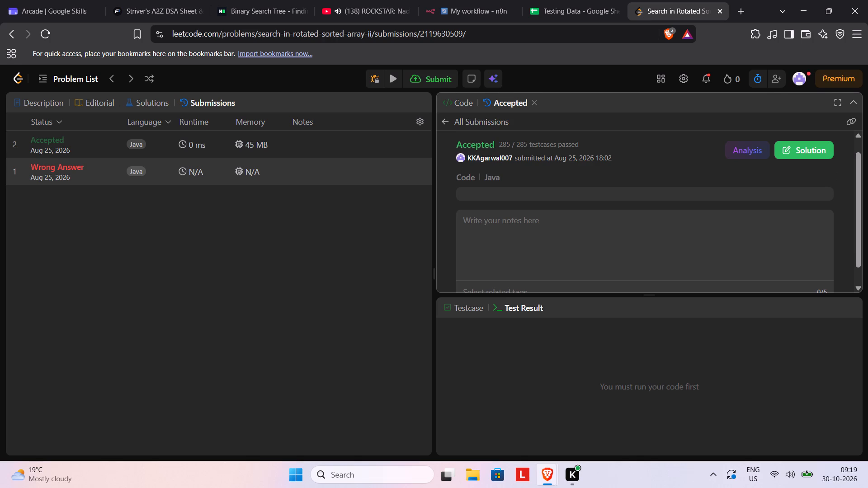
{"action": "scroll", "coordinate": [619, 237], "scroll_direction": "up", "scroll_amount": 3}
{"action": "scroll", "coordinate": [526, 253], "scroll_direction": "down", "scroll_amount": 1}
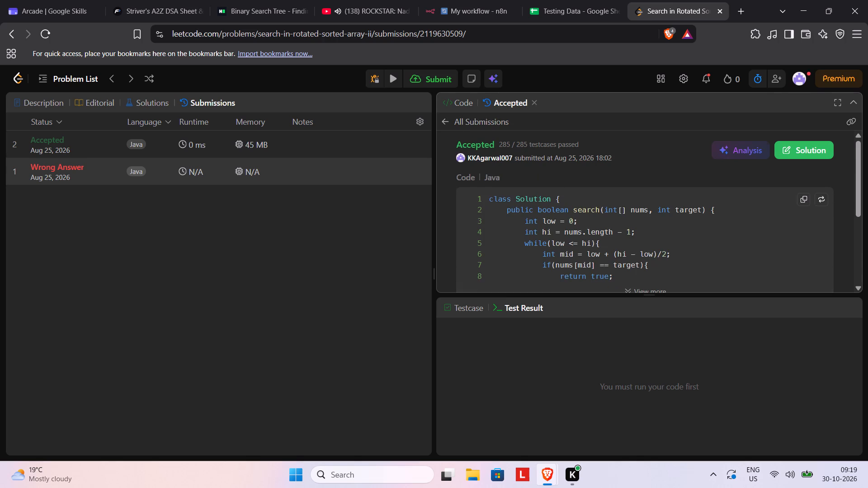
{"action": "scroll", "coordinate": [526, 253], "scroll_direction": "down", "scroll_amount": 1}
{"action": "left_click", "coordinate": [628, 233]}
{"action": "scroll", "coordinate": [628, 233], "scroll_direction": "down", "scroll_amount": 1}
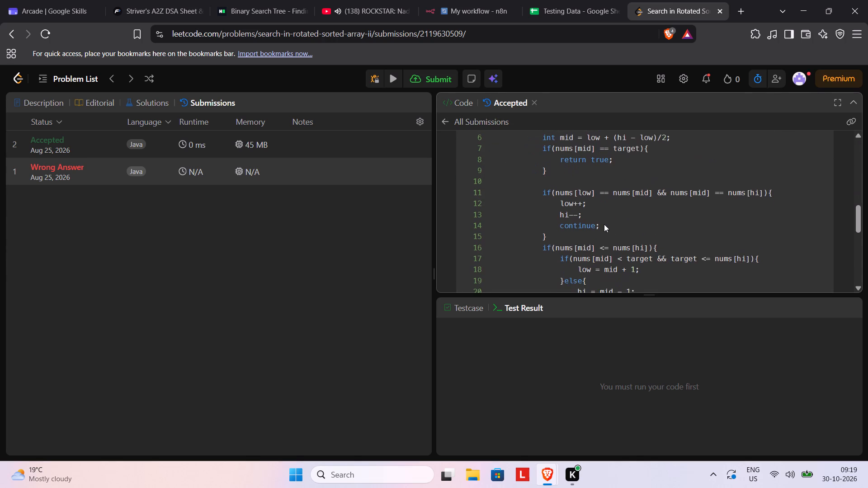
Examine the accepted code's binary search loop, especially the check comparing the low, mid and hi elements and the branches around it.
{"action": "scroll", "coordinate": [604, 224], "scroll_direction": "down", "scroll_amount": 1}
{"action": "left_click_drag", "start_coordinate": [539, 174], "coordinate": [583, 216]}
{"action": "left_click", "coordinate": [583, 216]}
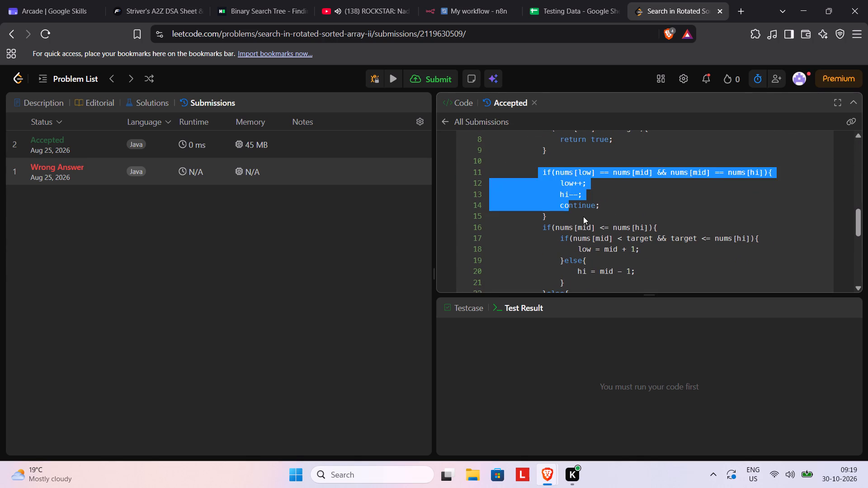
{"action": "left_click_drag", "start_coordinate": [537, 171], "coordinate": [570, 211]}
{"action": "left_click", "coordinate": [570, 211]}
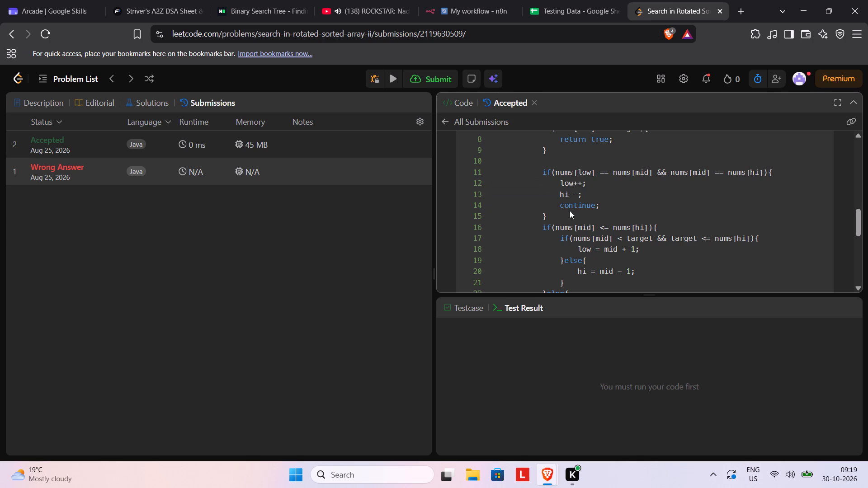
{"action": "scroll", "coordinate": [570, 211], "scroll_direction": "up", "scroll_amount": 1}
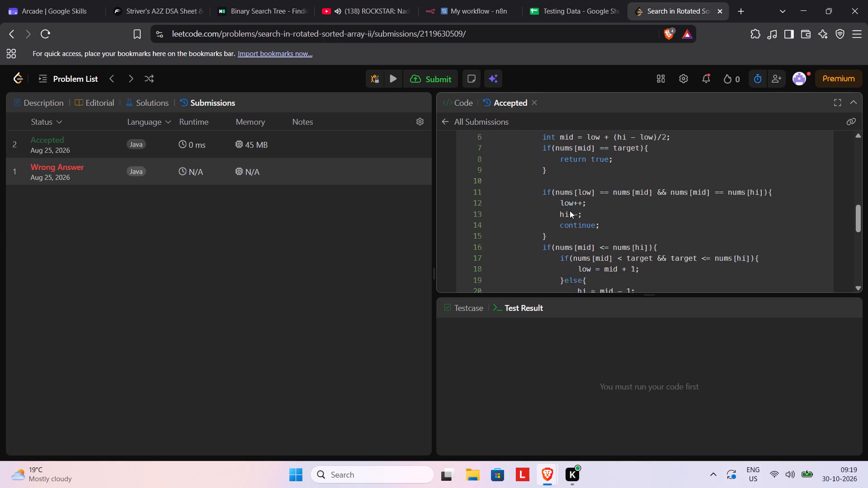
{"action": "scroll", "coordinate": [570, 211], "scroll_direction": "up", "scroll_amount": 1}
{"action": "left_click", "coordinate": [531, 191]}
{"action": "left_click_drag", "start_coordinate": [531, 191], "coordinate": [550, 211]}
{"action": "left_click", "coordinate": [550, 211]}
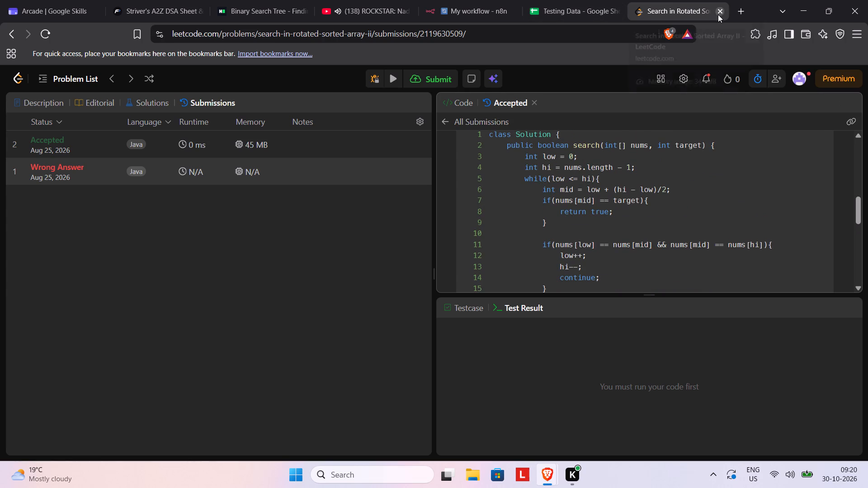
{"action": "scroll", "coordinate": [618, 147], "scroll_direction": "down", "scroll_amount": 1}
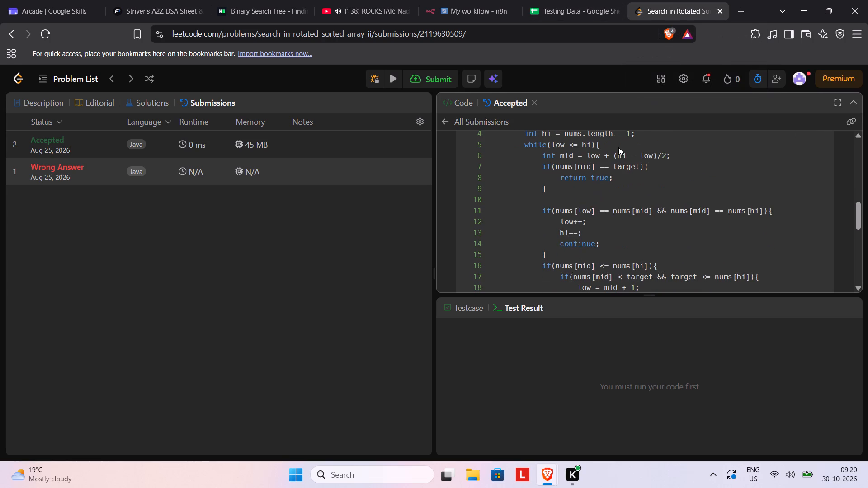
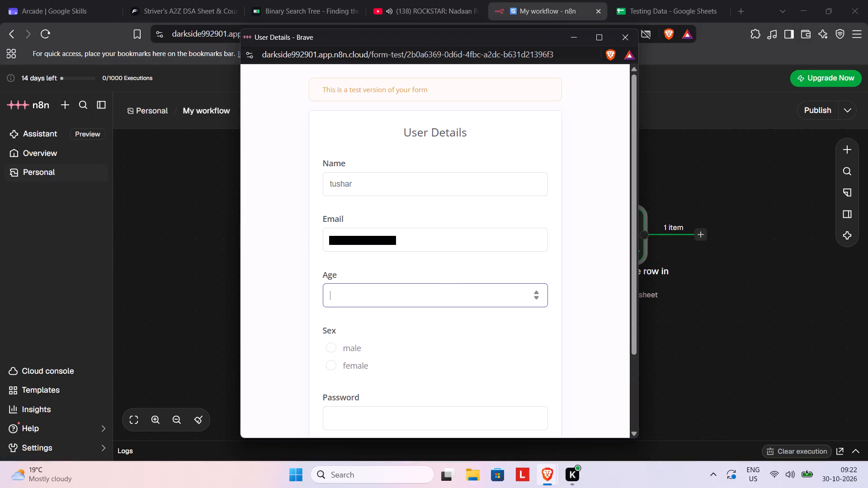
Enter 20 as the Age in the User Details test form.
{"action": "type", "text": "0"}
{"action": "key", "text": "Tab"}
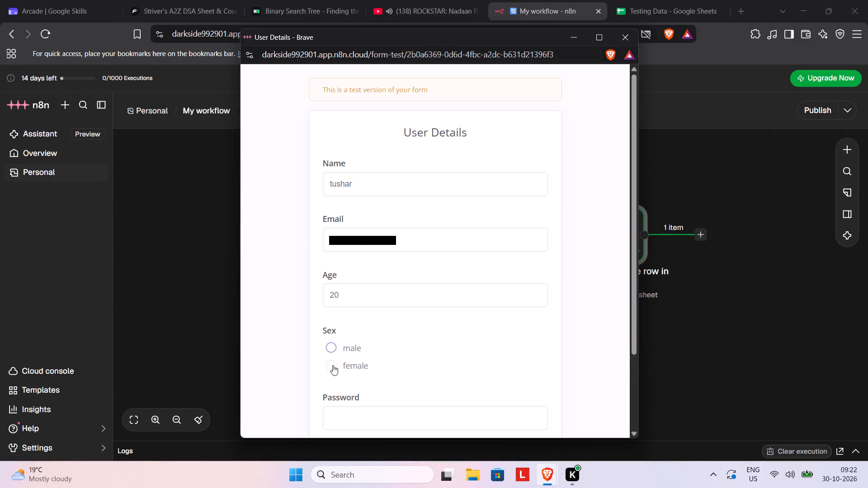
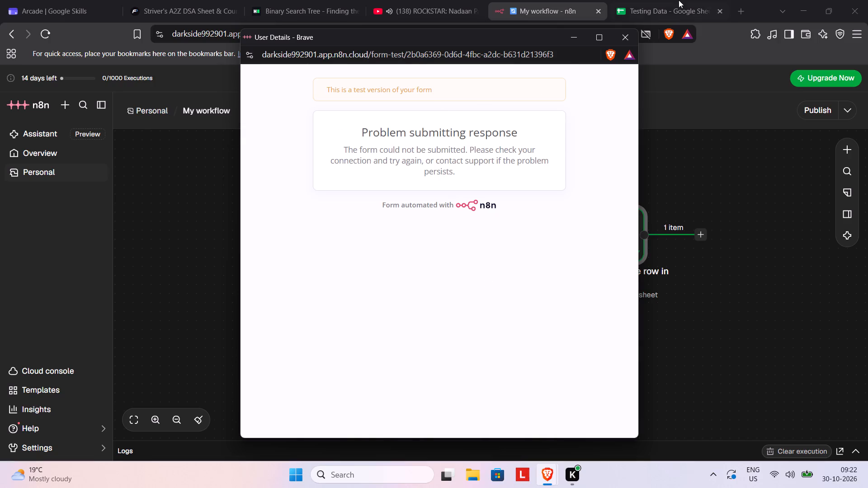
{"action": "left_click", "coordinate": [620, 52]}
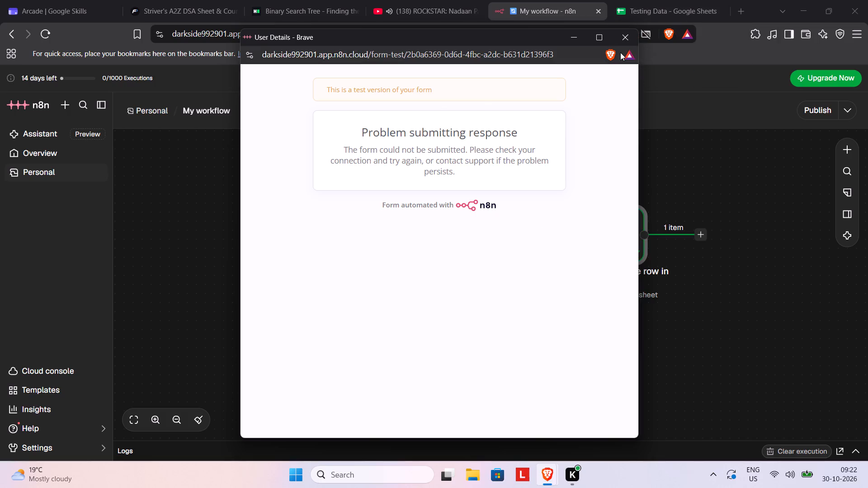
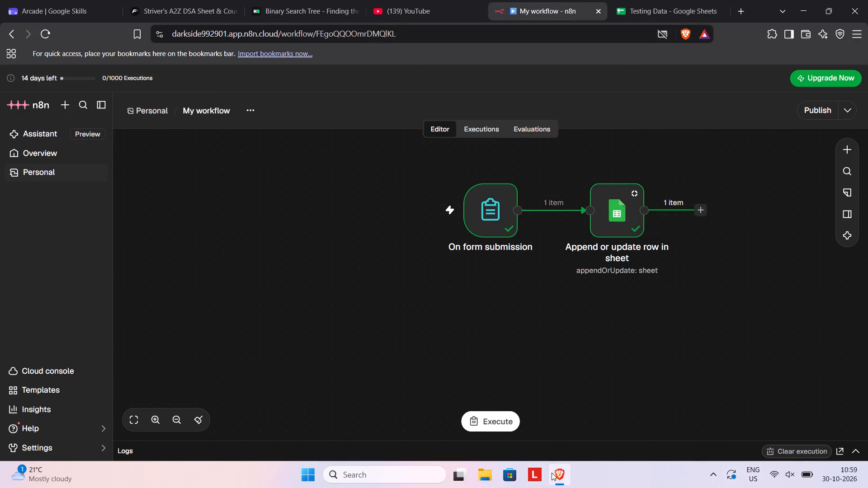
Return to the Brave browser and close its whole window, including the n8n workflow and Google Sheets tabs.
{"action": "left_click", "coordinate": [552, 473]}
{"action": "left_click", "coordinate": [407, 25]}
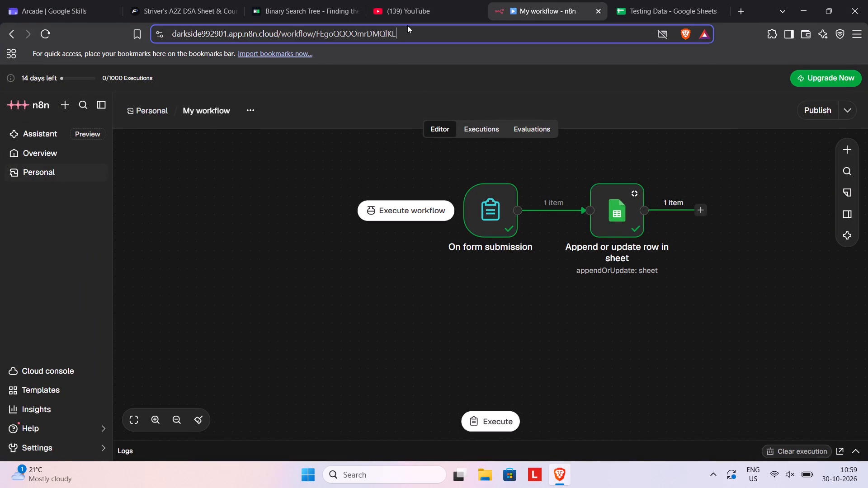
{"action": "left_click", "coordinate": [413, 7]}
{"action": "left_click", "coordinate": [867, 0]}
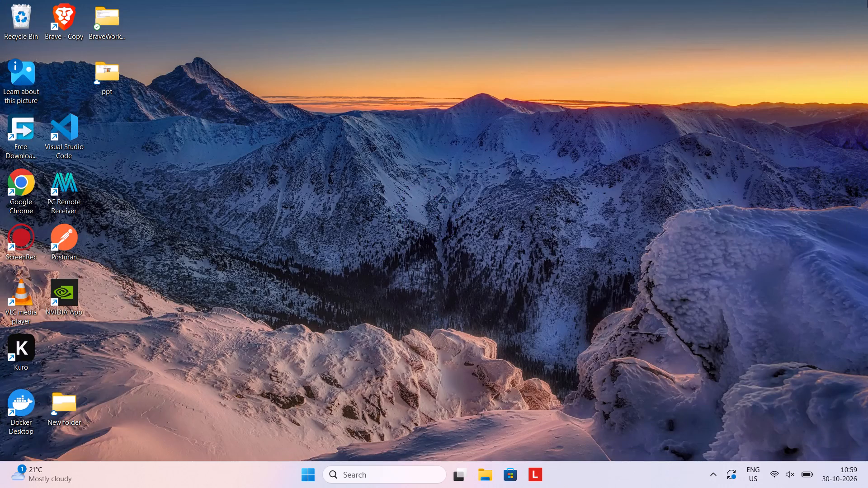
Bring up the Shut Down Windows dialog from the desktop.
{"action": "key", "text": "alt+F4"}
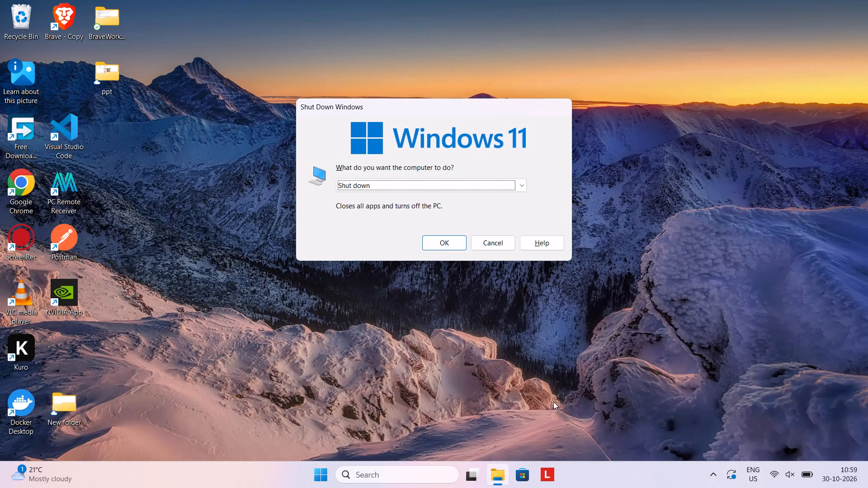